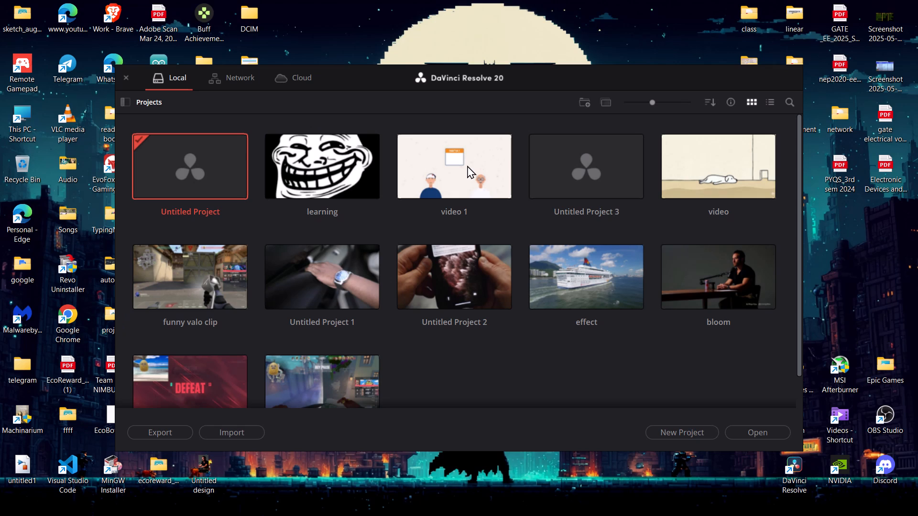
# Open the existing project named "learning" from the local project library.
pyautogui.doubleClick(320, 178)
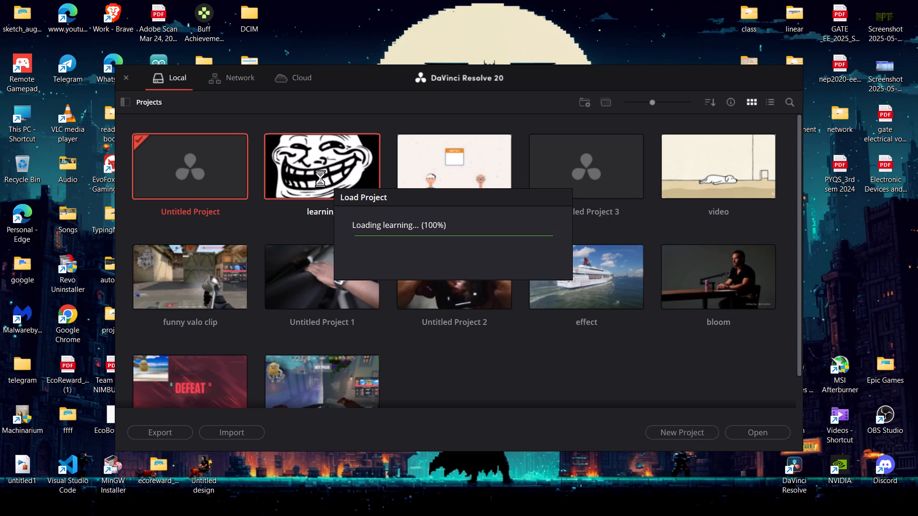
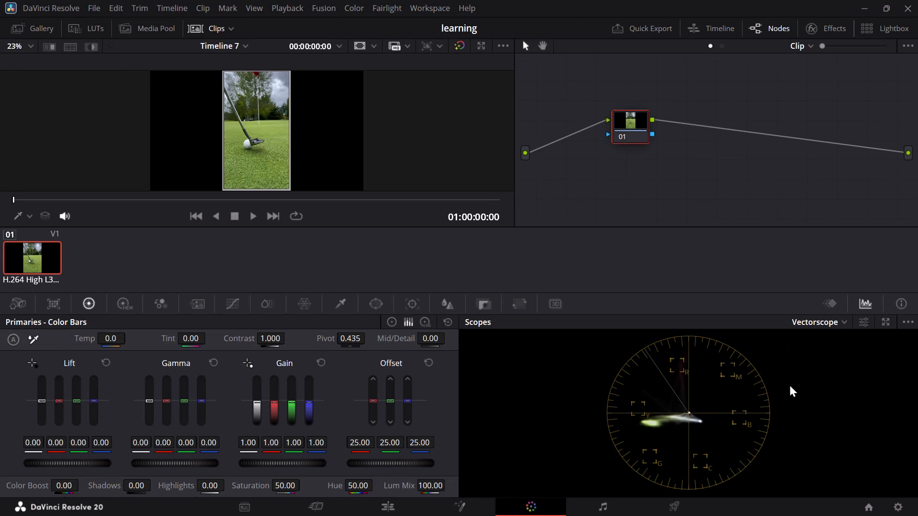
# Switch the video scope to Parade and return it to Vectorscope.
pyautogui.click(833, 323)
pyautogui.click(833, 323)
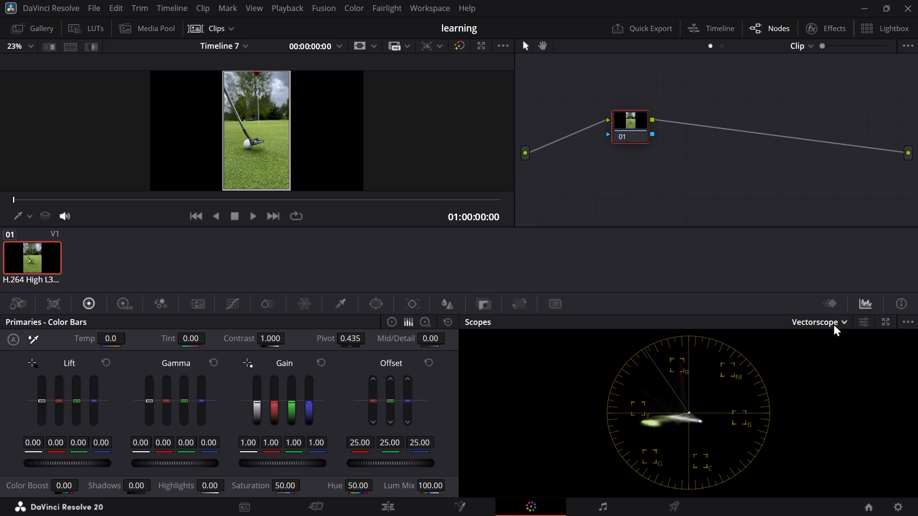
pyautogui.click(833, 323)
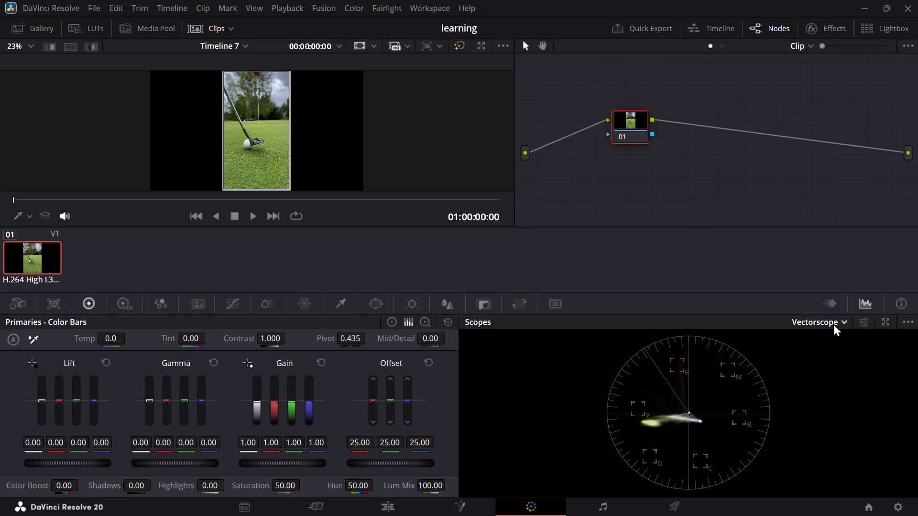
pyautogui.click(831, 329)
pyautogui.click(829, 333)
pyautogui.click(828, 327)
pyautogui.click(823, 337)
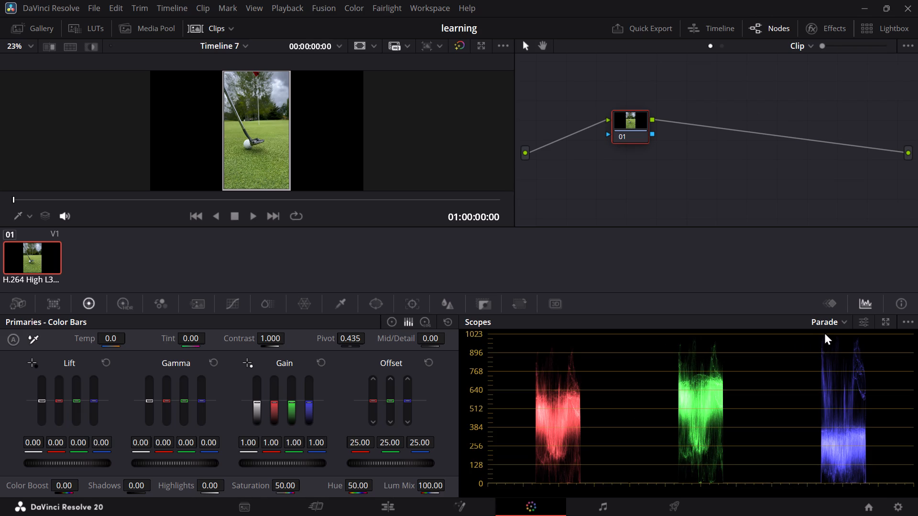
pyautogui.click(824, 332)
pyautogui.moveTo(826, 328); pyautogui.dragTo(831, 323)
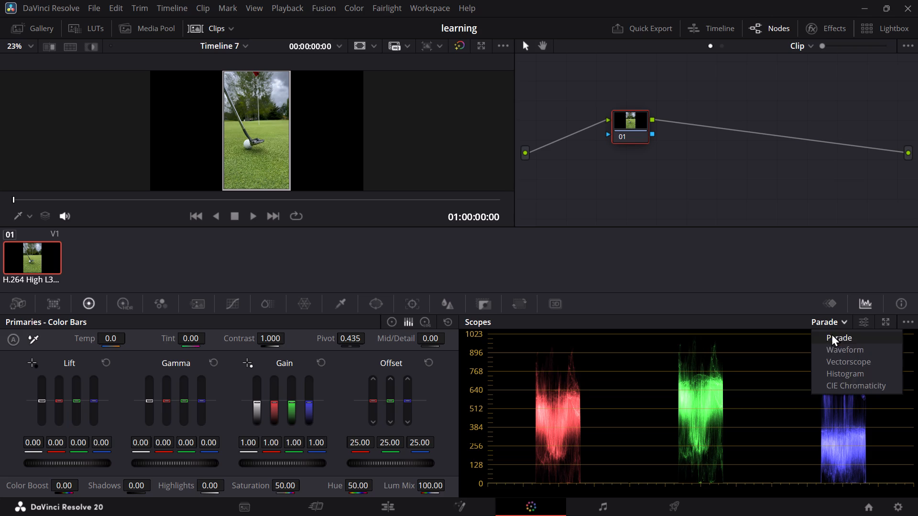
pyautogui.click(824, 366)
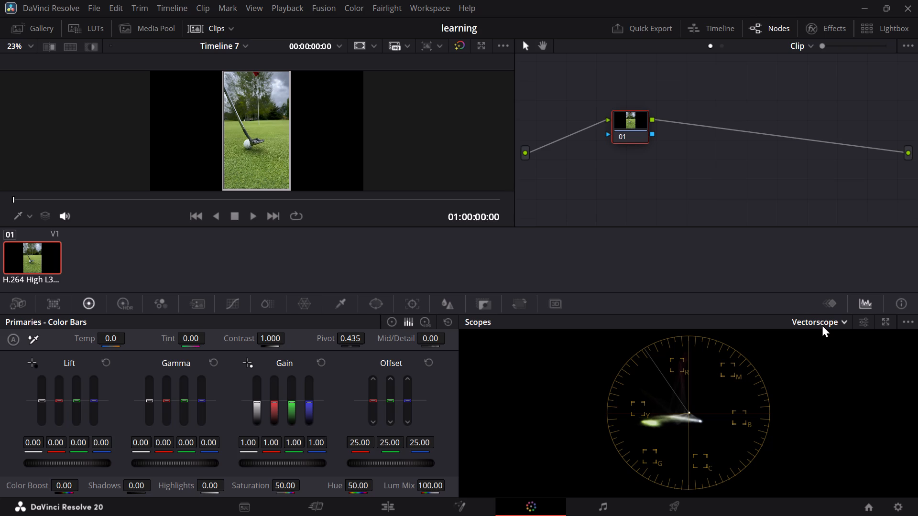
# Examine the scope options and the Vectorscope display settings.
pyautogui.click(904, 322)
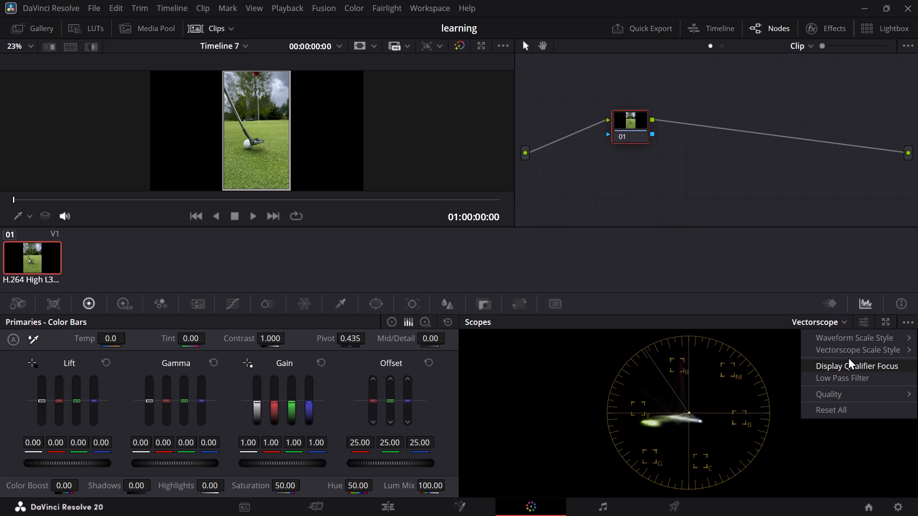
pyautogui.click(868, 324)
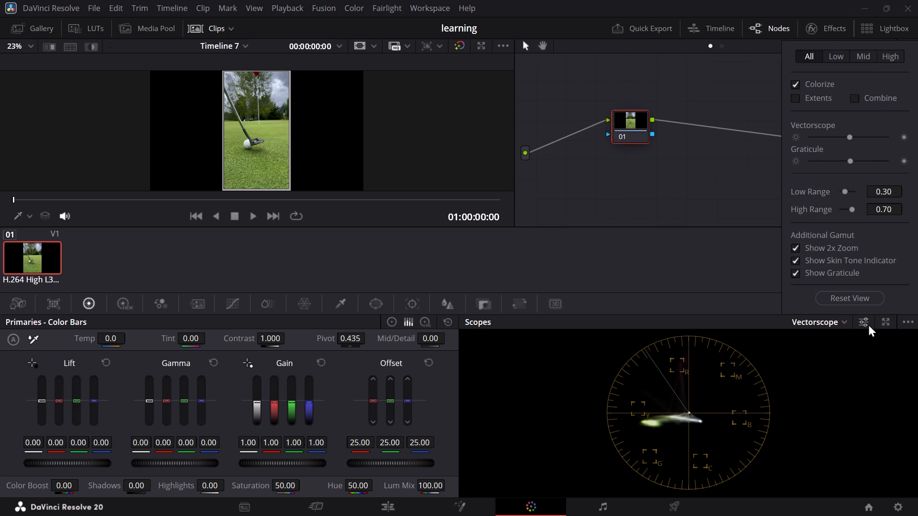
pyautogui.doubleClick(868, 324)
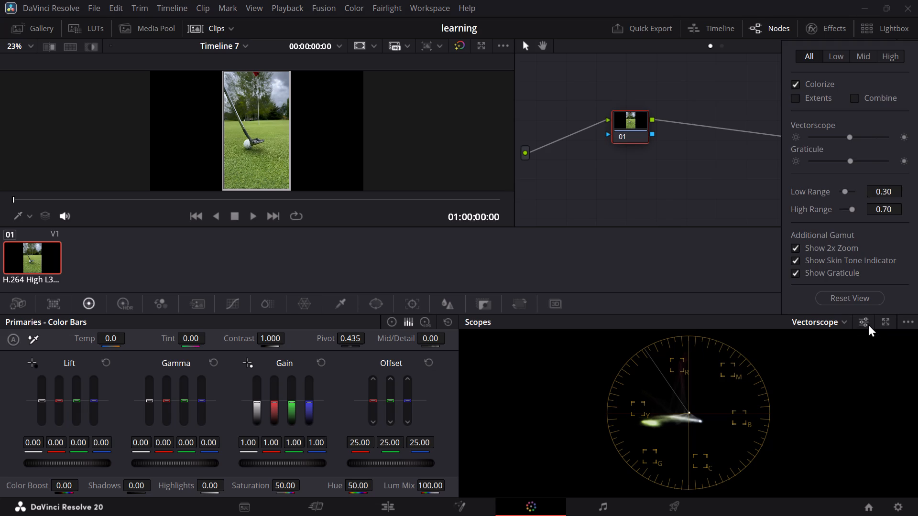
pyautogui.click(868, 324)
pyautogui.click(850, 321)
pyautogui.click(850, 321)
pyautogui.click(842, 321)
pyautogui.doubleClick(842, 321)
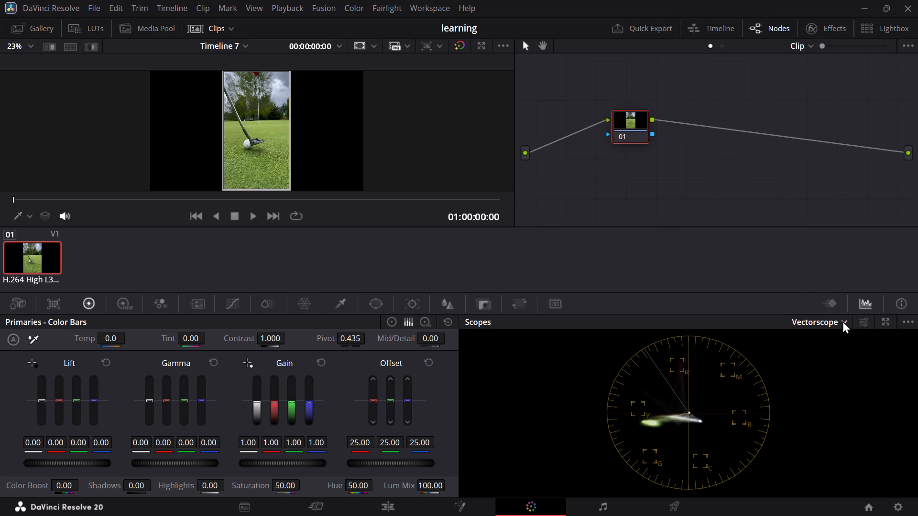
pyautogui.click(842, 321)
pyautogui.rightClick(842, 321)
pyautogui.rightClick(827, 321)
pyautogui.rightClick(754, 356)
# View the clip and system information, and return to the scopes.
pyautogui.click(907, 309)
pyautogui.click(906, 309)
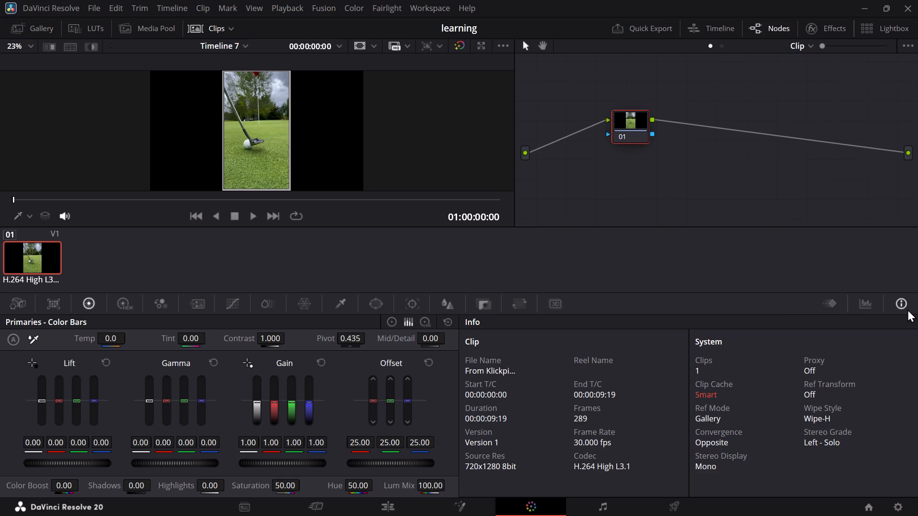
pyautogui.click(907, 309)
pyautogui.click(901, 306)
pyautogui.click(883, 307)
pyautogui.click(869, 305)
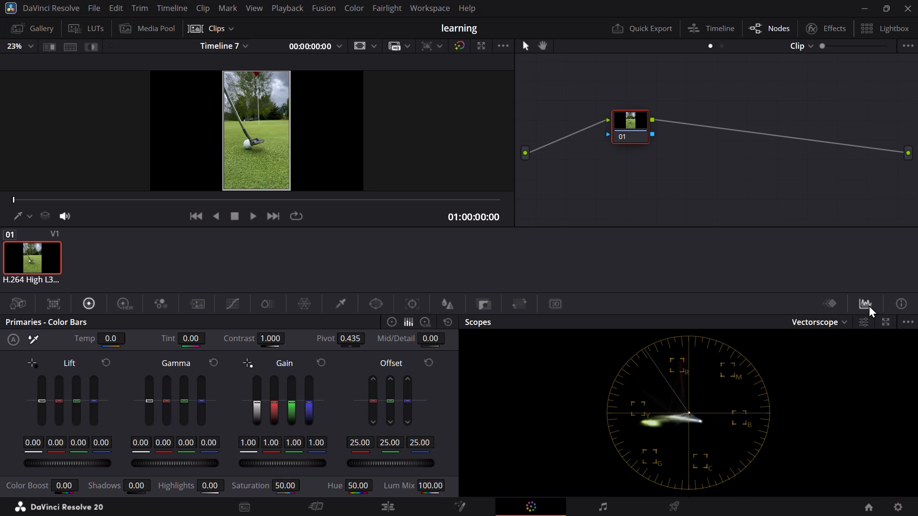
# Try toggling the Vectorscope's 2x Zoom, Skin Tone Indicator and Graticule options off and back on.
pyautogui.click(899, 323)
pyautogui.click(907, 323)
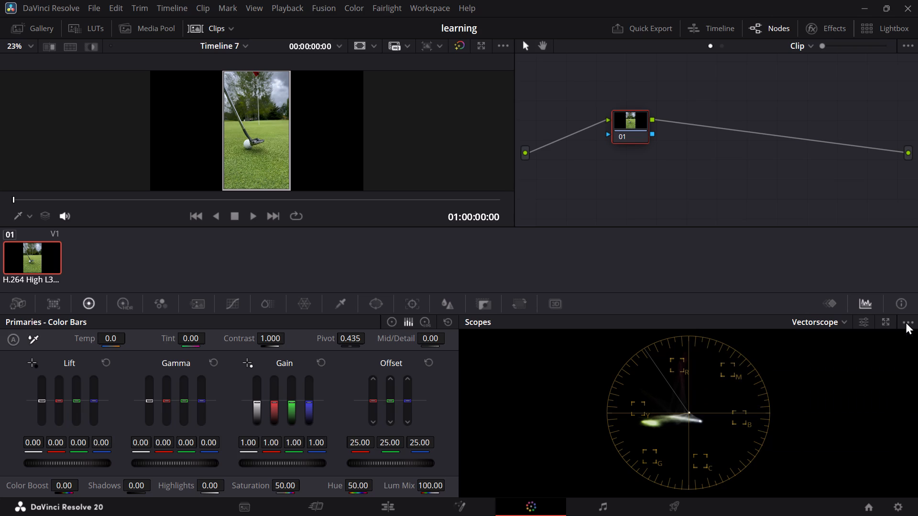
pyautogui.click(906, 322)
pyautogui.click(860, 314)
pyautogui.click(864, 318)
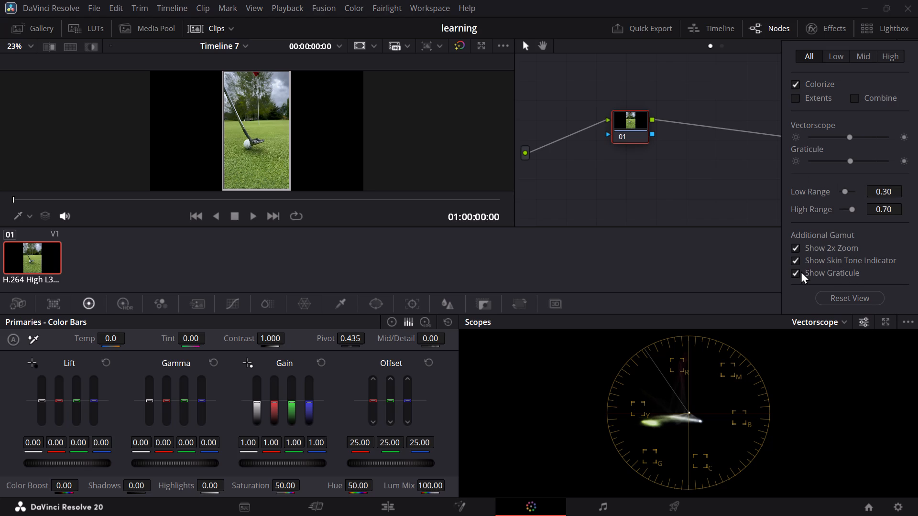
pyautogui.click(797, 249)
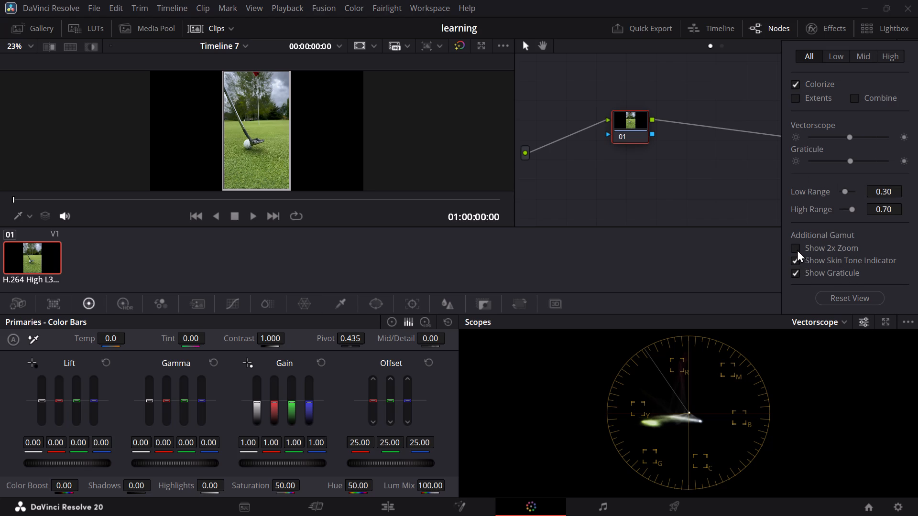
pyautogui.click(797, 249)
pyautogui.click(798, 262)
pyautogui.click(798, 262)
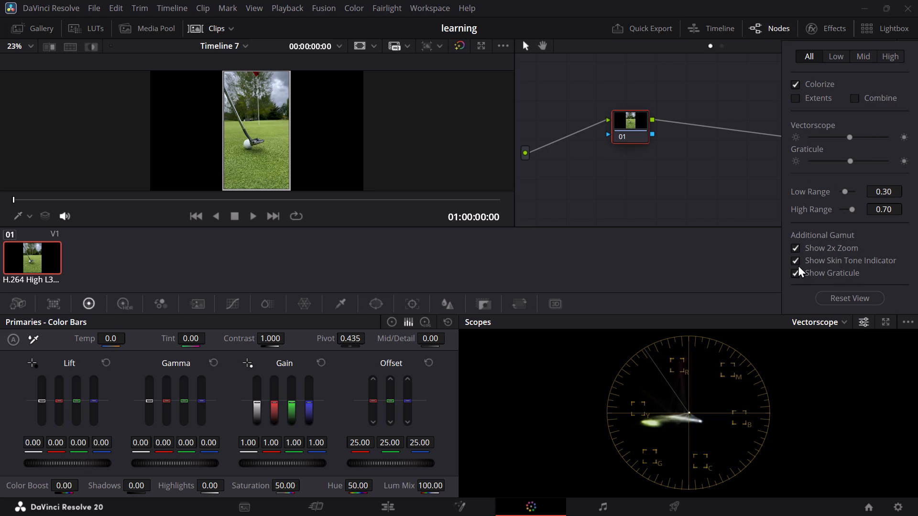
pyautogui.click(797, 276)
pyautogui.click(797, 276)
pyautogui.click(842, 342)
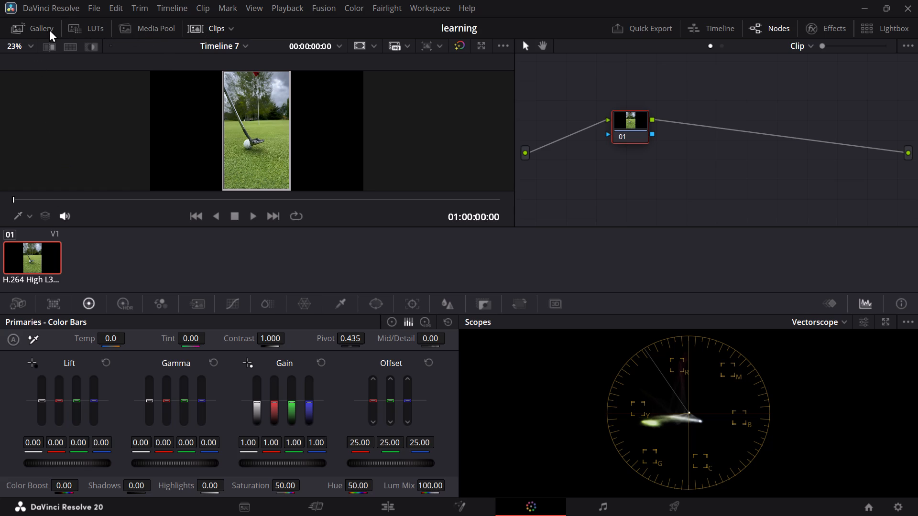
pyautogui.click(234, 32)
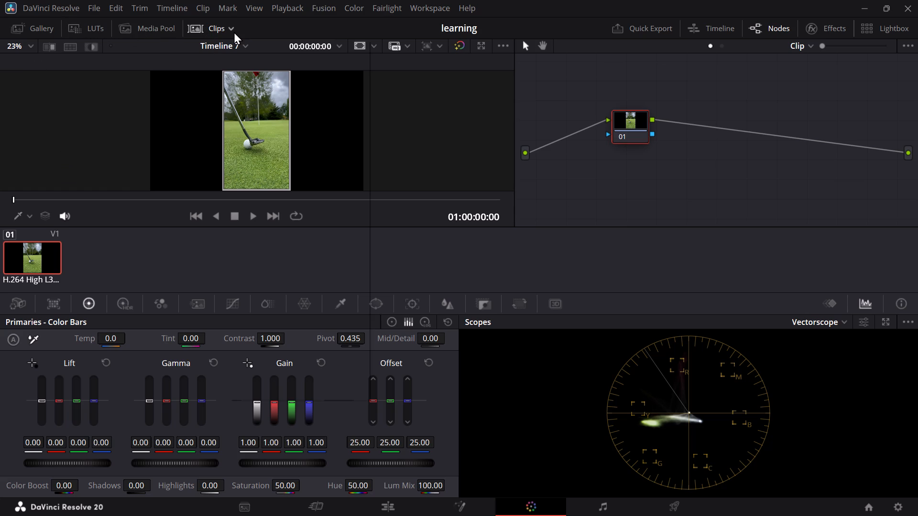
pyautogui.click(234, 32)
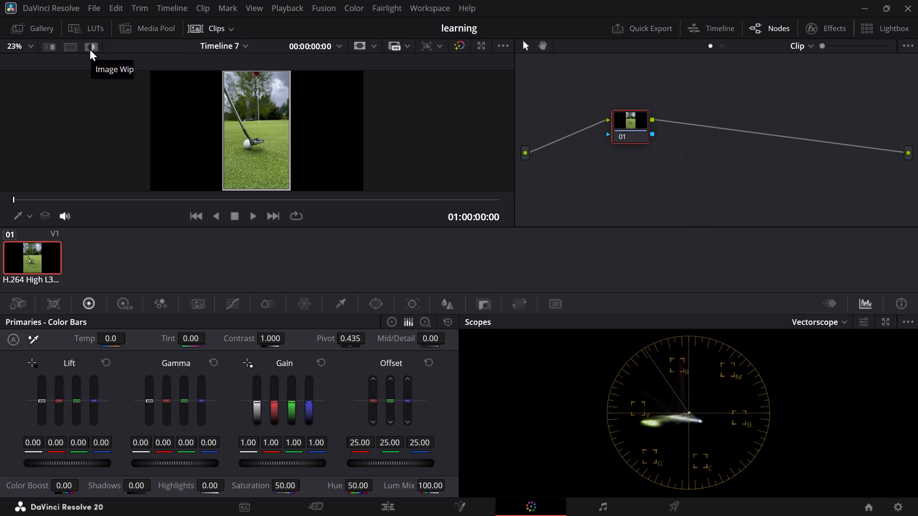
# Turn on the Highlight mode for the viewer.
pyautogui.click(89, 48)
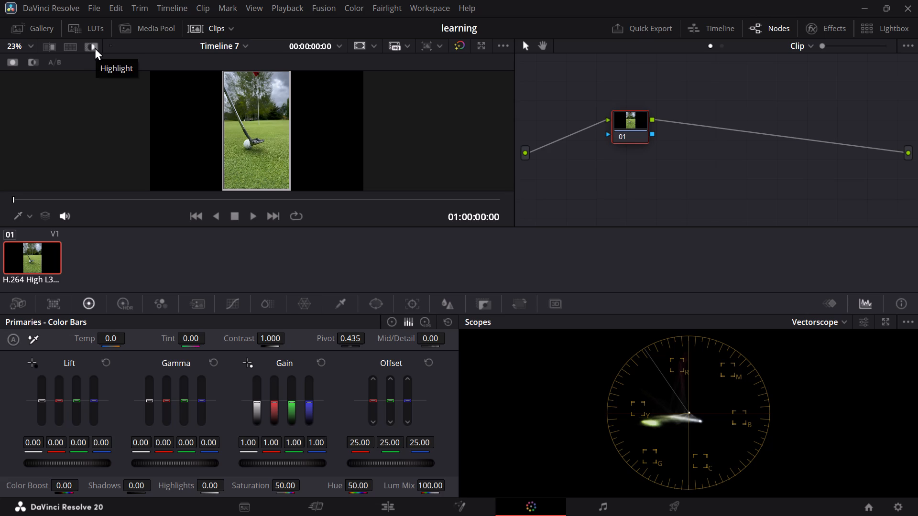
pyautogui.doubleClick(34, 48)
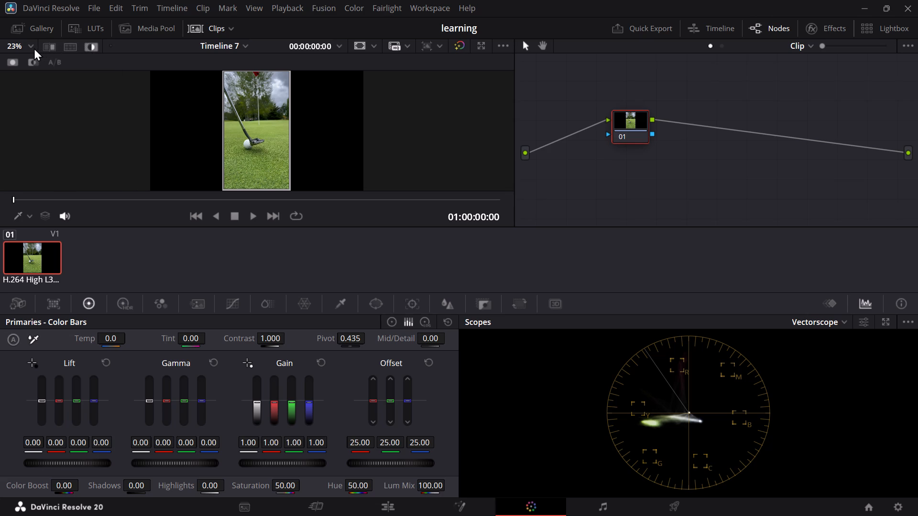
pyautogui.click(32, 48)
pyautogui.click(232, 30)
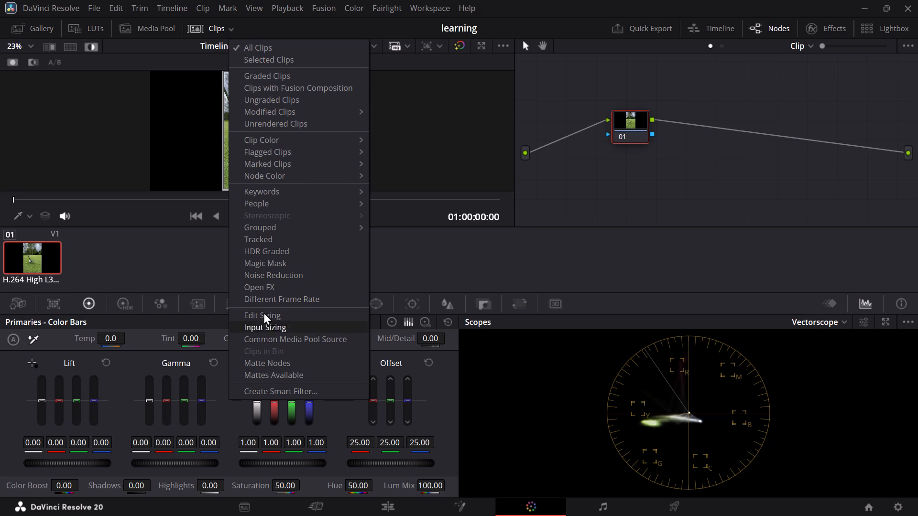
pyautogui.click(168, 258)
# Look through the Color Match, Camera Raw and High Dynamic Range grading palettes.
pyautogui.click(61, 297)
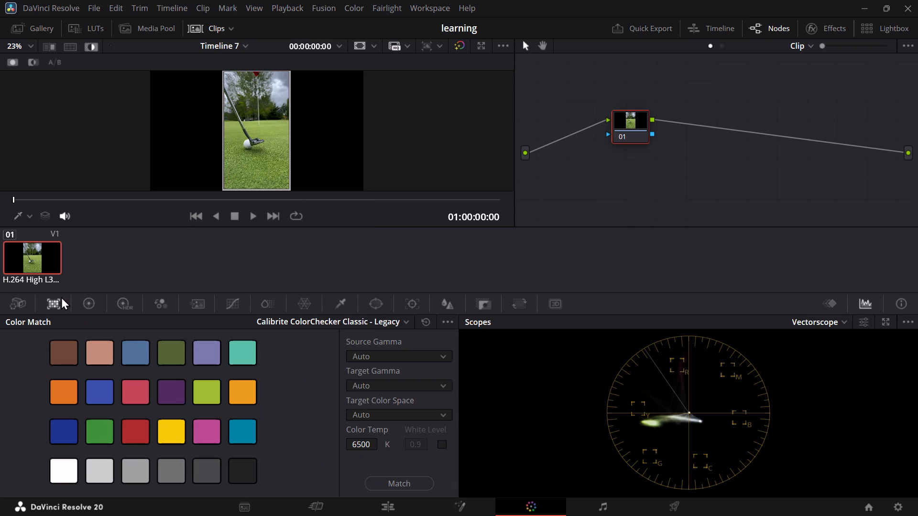
pyautogui.click(20, 302)
pyautogui.click(68, 304)
pyautogui.click(128, 304)
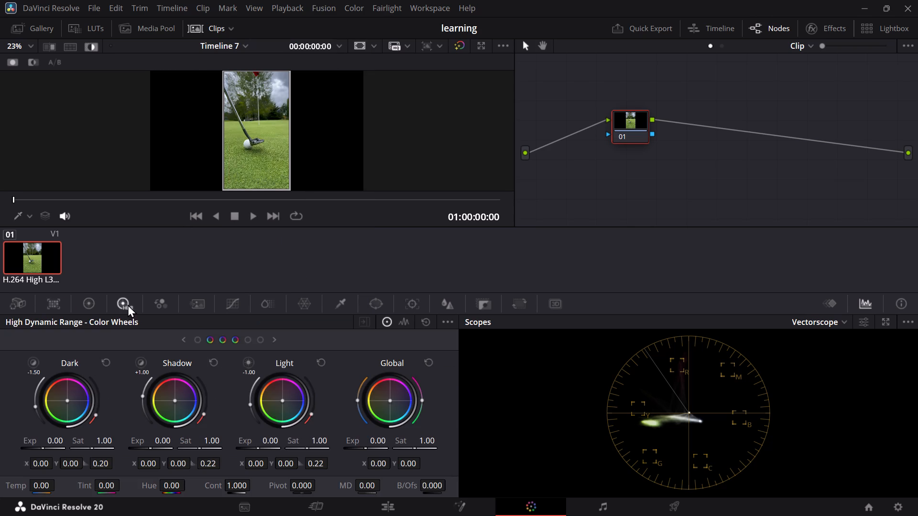
pyautogui.click(99, 306)
pyautogui.click(34, 301)
pyautogui.click(57, 301)
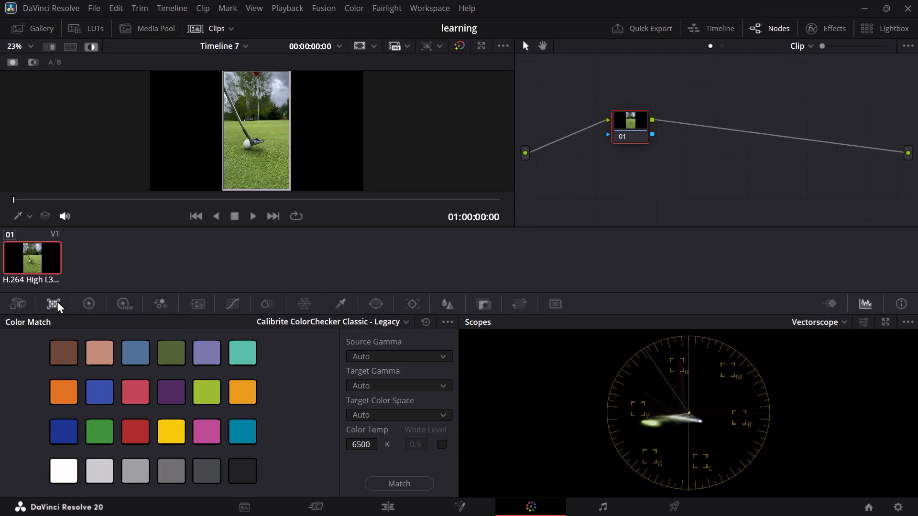
pyautogui.click(32, 301)
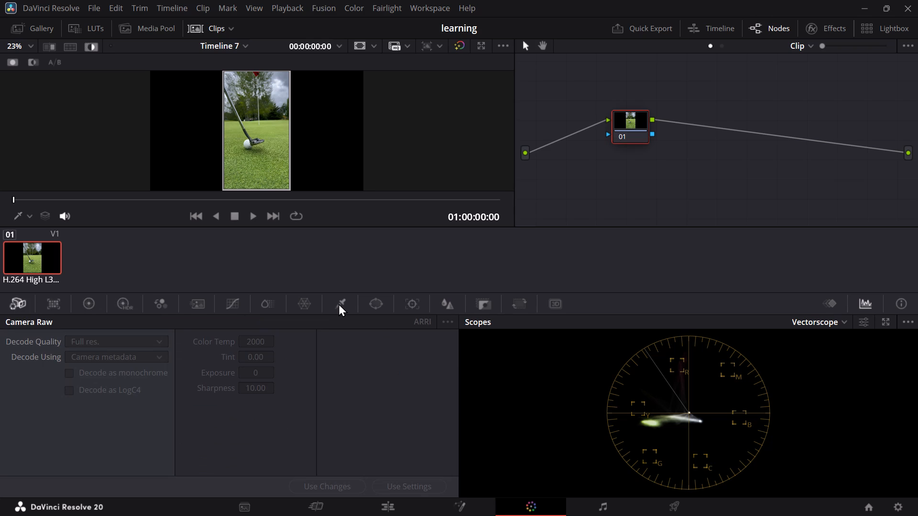
# Open the HSL Qualifier for node 01.
pyautogui.click(339, 303)
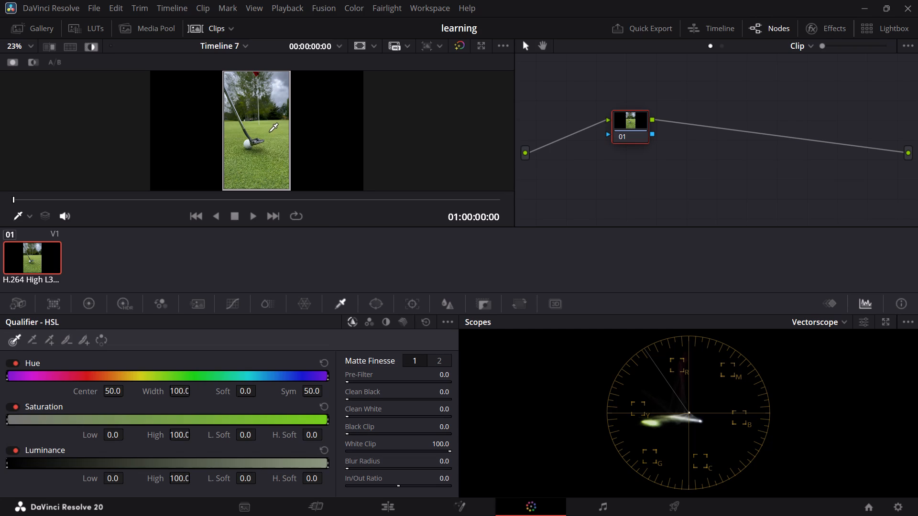
# Inspect the golf clip's frame up close, from the flag and trees down to the putter and ball.
pyautogui.keyDown('ctrl'); pyautogui.scroll(1, 270, 133); pyautogui.keyUp('ctrl')
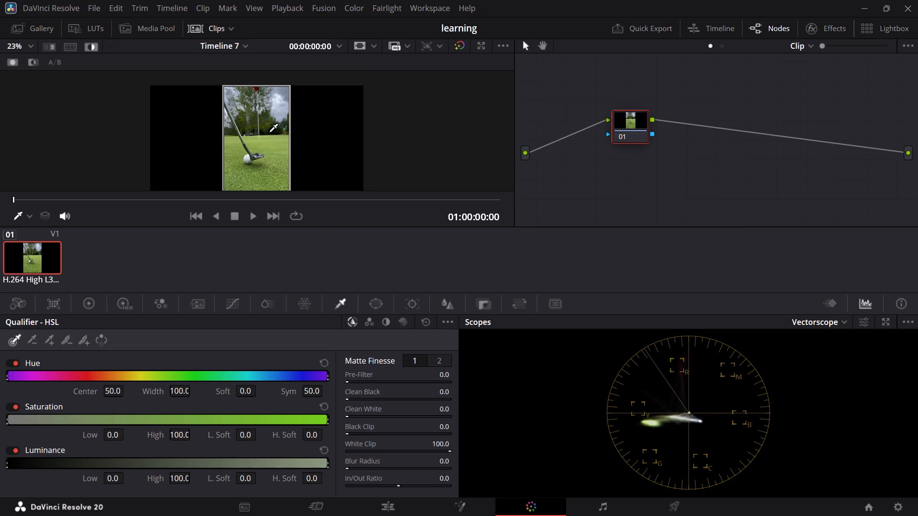
pyautogui.keyDown('ctrl'); pyautogui.scroll(-1, 270, 133); pyautogui.keyUp('ctrl')
pyautogui.scroll(12, 270, 133)
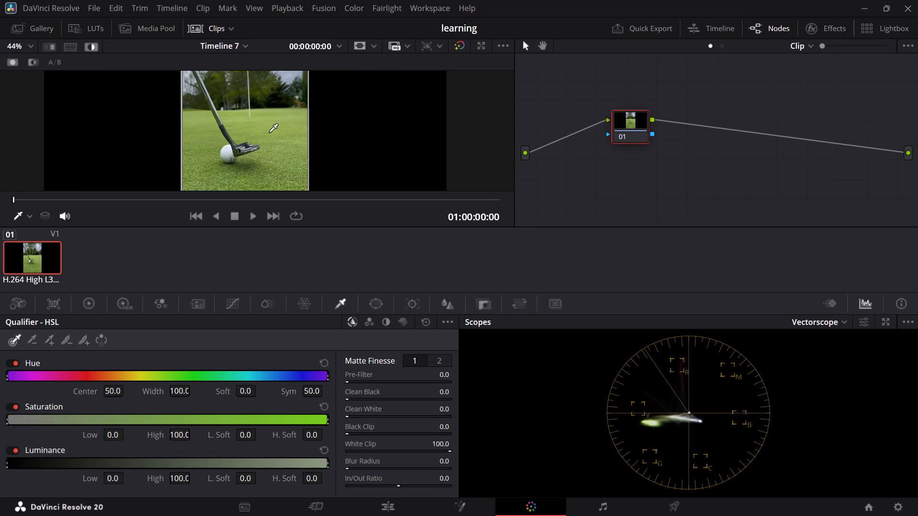
pyautogui.scroll(18, 270, 133)
pyautogui.moveTo(270, 133); pyautogui.dragTo(270, 201, button='middle')
pyautogui.moveTo(244, 143); pyautogui.dragTo(231, 226, button='middle')
pyautogui.scroll(1, 221, 146)
pyautogui.moveTo(221, 146); pyautogui.dragTo(215, 229, button='middle')
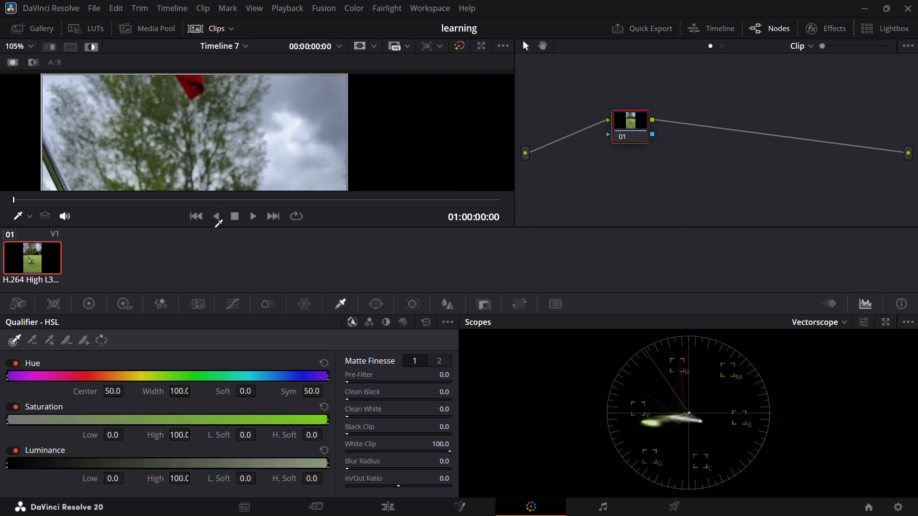
pyautogui.moveTo(215, 229); pyautogui.dragTo(215, 222, button='middle')
pyautogui.keyDown('ctrl'); pyautogui.scroll(-15, 207, 147); pyautogui.keyUp('ctrl')
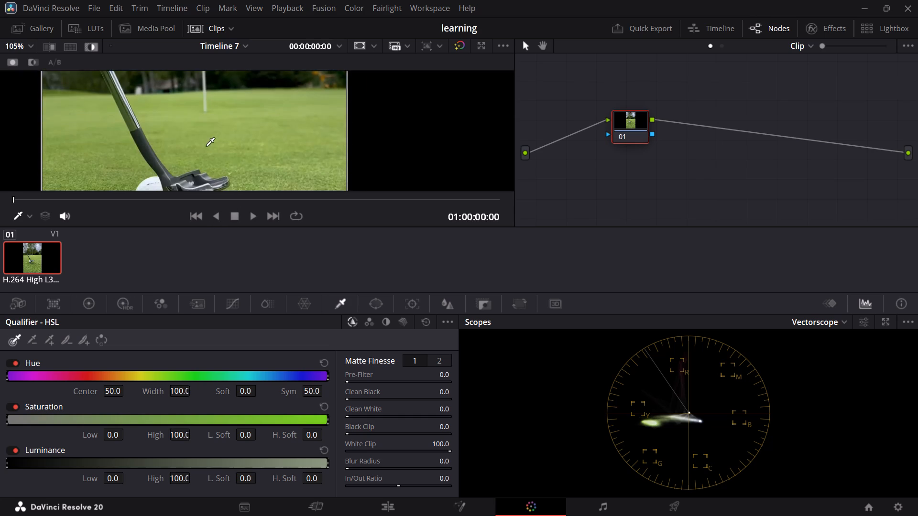
# Hide the clip thumbnail strip to enlarge the viewer and node graph.
pyautogui.click(204, 31)
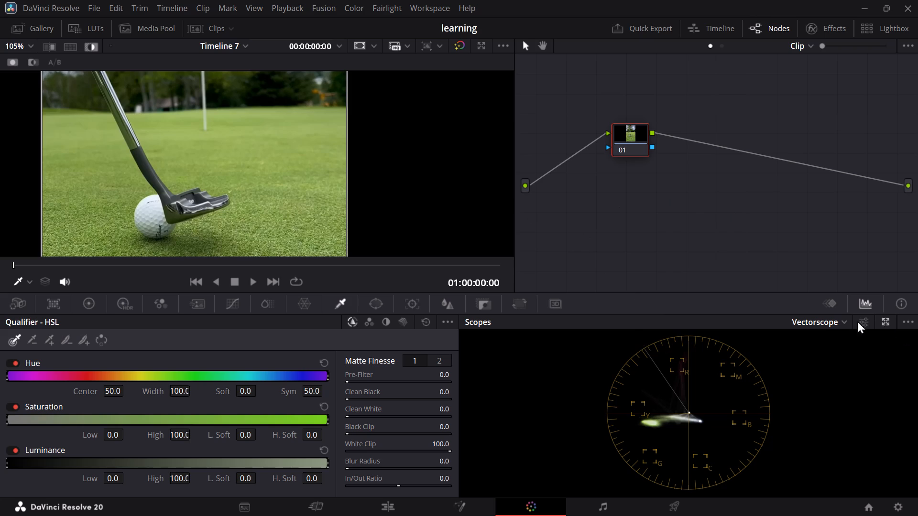
# Switch the video scope to Waveform.
pyautogui.click(826, 318)
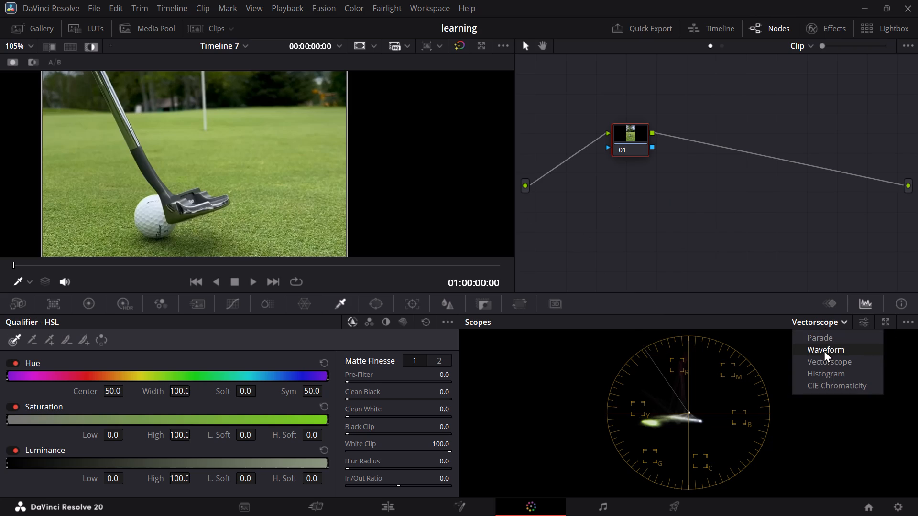
pyautogui.click(824, 350)
pyautogui.scroll(-4, 285, 185)
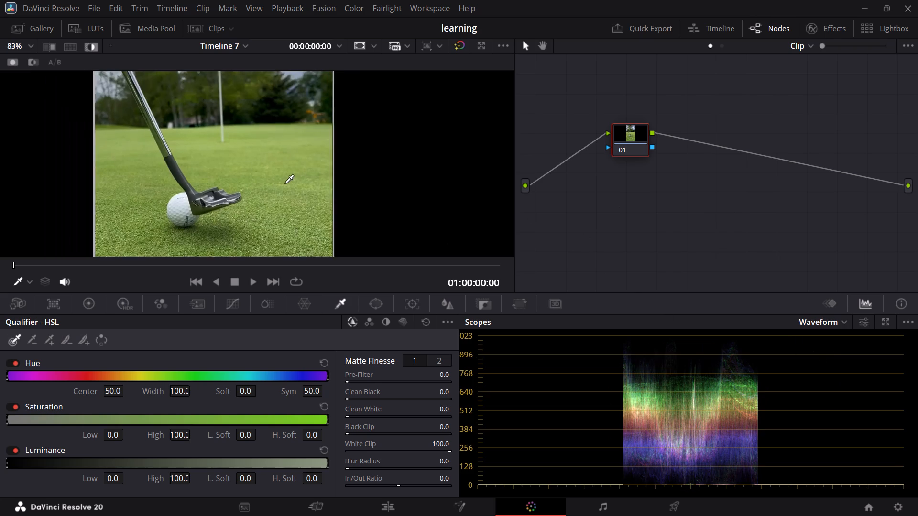
# Zoom the viewer out to show the whole golf frame, and open the Primaries color bars for node 01.
pyautogui.scroll(-18, 285, 184)
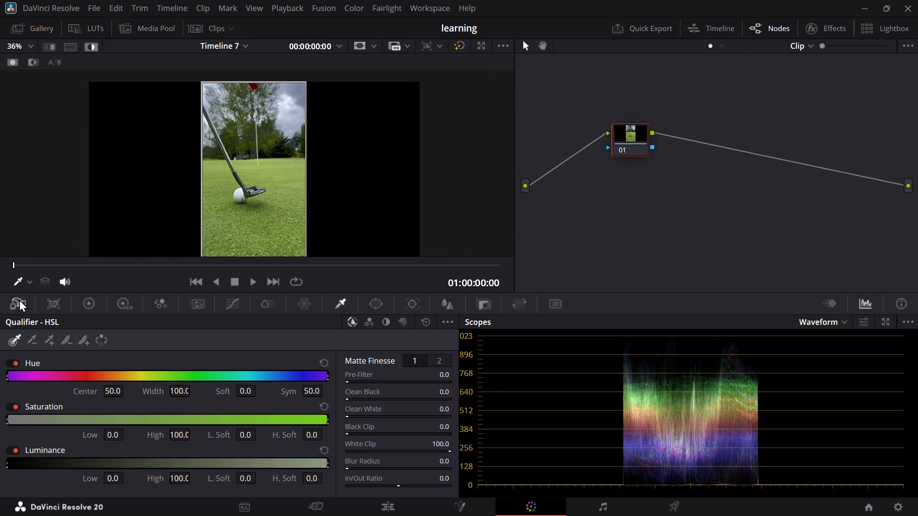
pyautogui.click(79, 303)
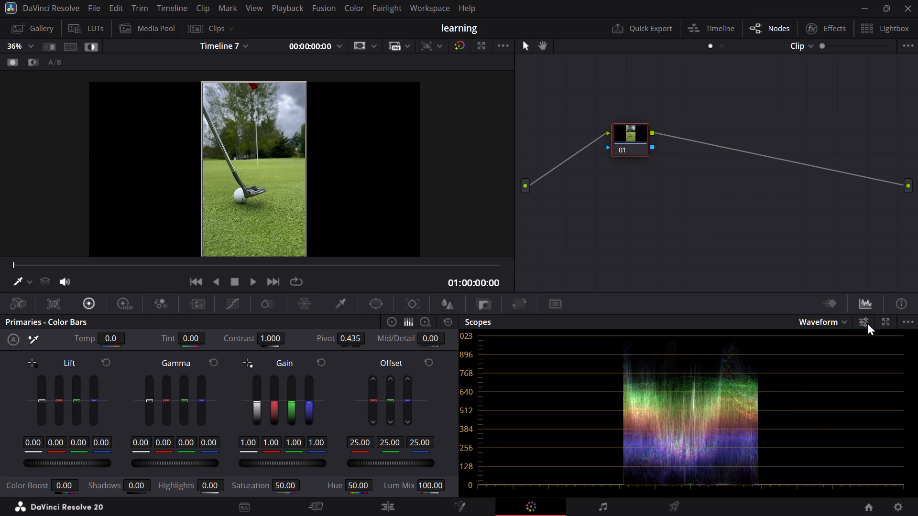
# Examine the golf frame's waveform trace up close, from the shadows to the highlights.
pyautogui.click(871, 306)
pyautogui.scroll(-5, 678, 400)
pyautogui.scroll(3, 678, 400)
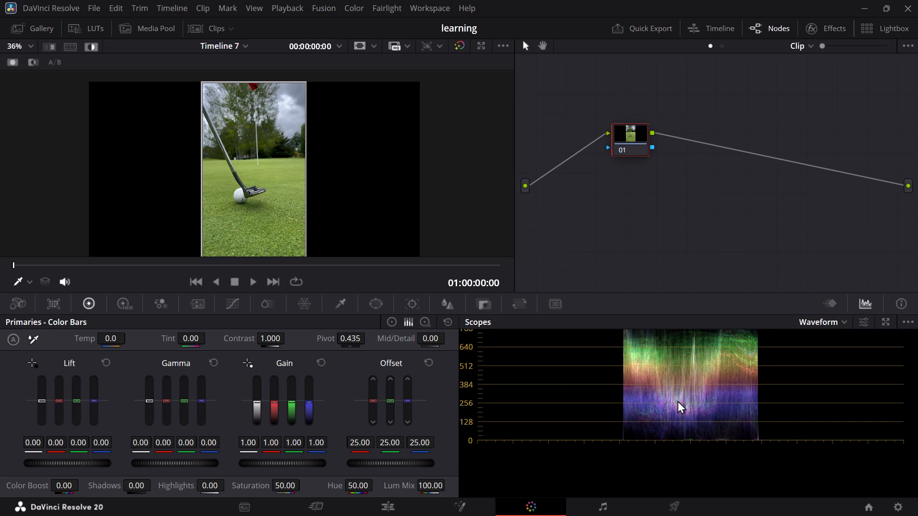
pyautogui.scroll(2, 672, 404)
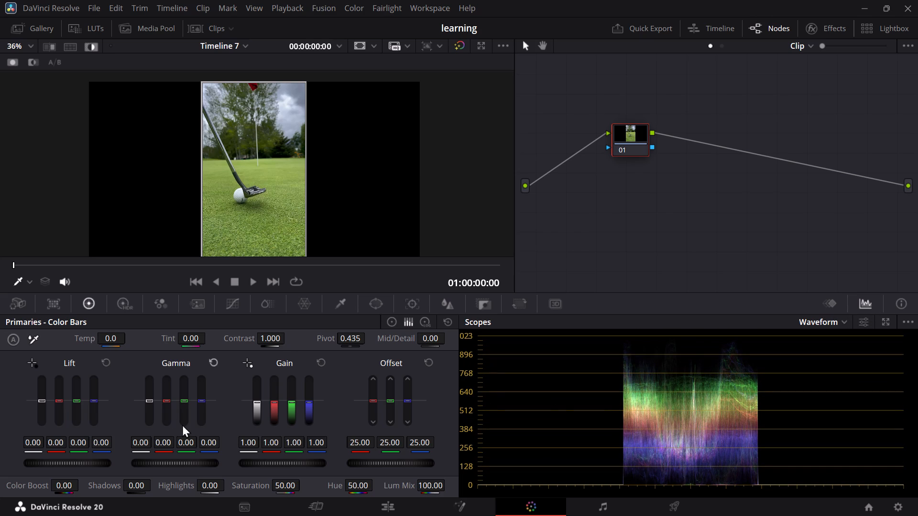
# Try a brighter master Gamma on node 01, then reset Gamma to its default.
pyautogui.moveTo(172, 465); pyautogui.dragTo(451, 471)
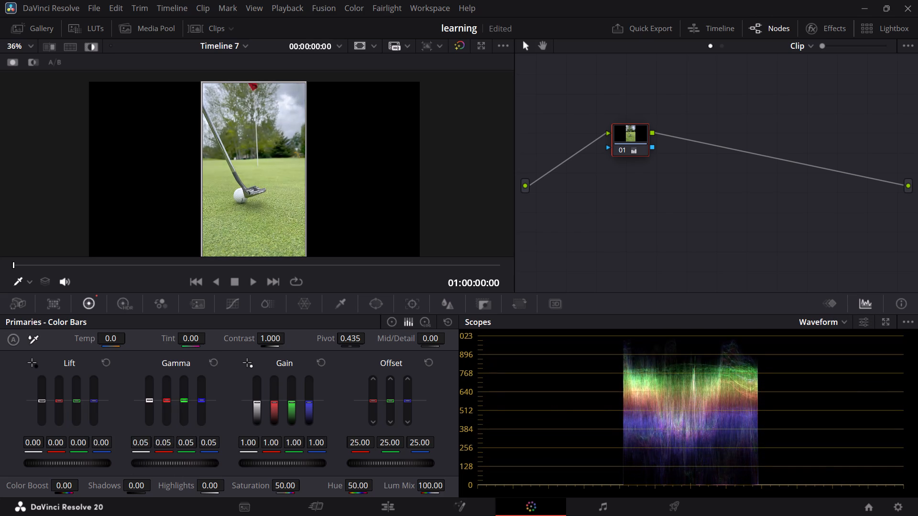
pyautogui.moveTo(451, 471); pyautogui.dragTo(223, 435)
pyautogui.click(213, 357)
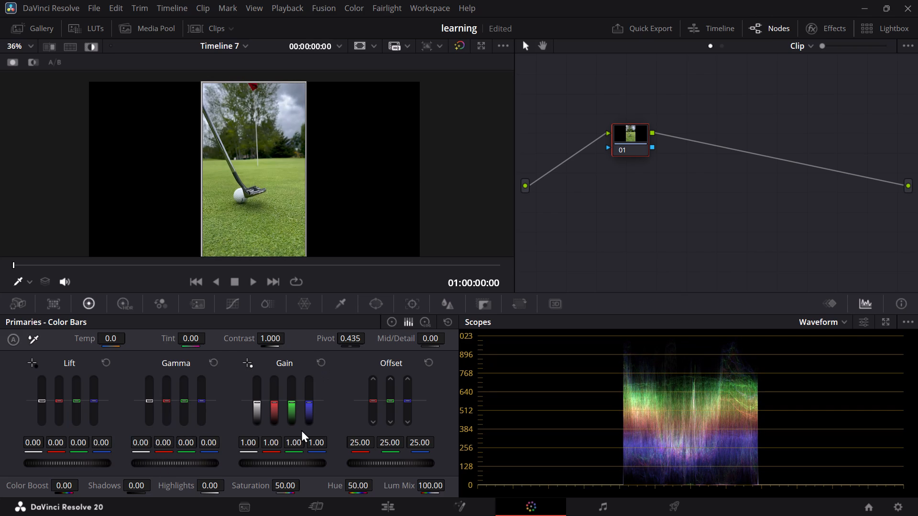
# Play the golf clip to review the putt, and return the playhead to the start of the clip.
pyautogui.press('space')
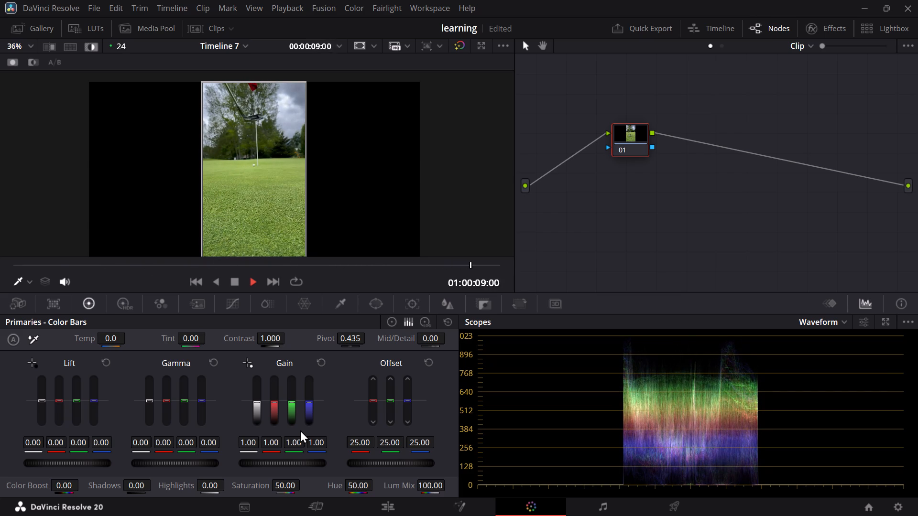
pyautogui.press('space')
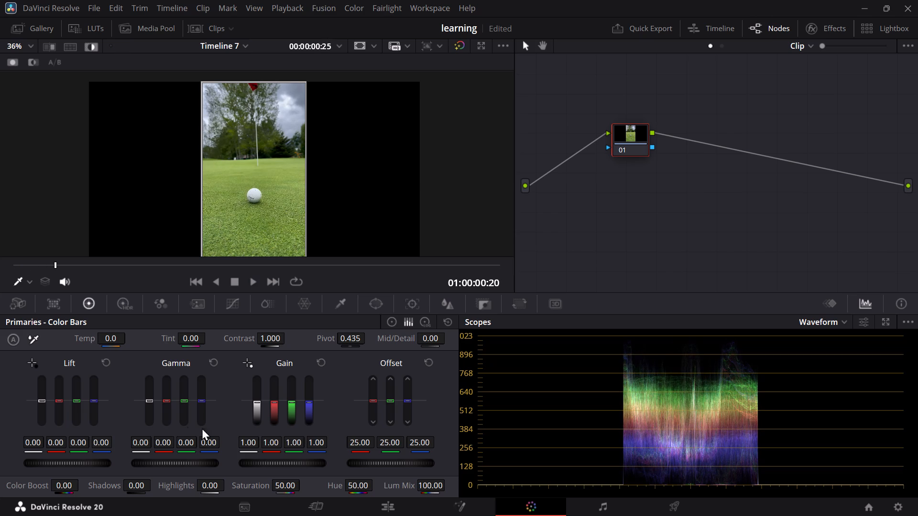
pyautogui.moveTo(52, 257); pyautogui.dragTo(19, 257)
pyautogui.moveTo(75, 266); pyautogui.dragTo(48, 265)
pyautogui.moveTo(48, 265); pyautogui.dragTo(0, 268)
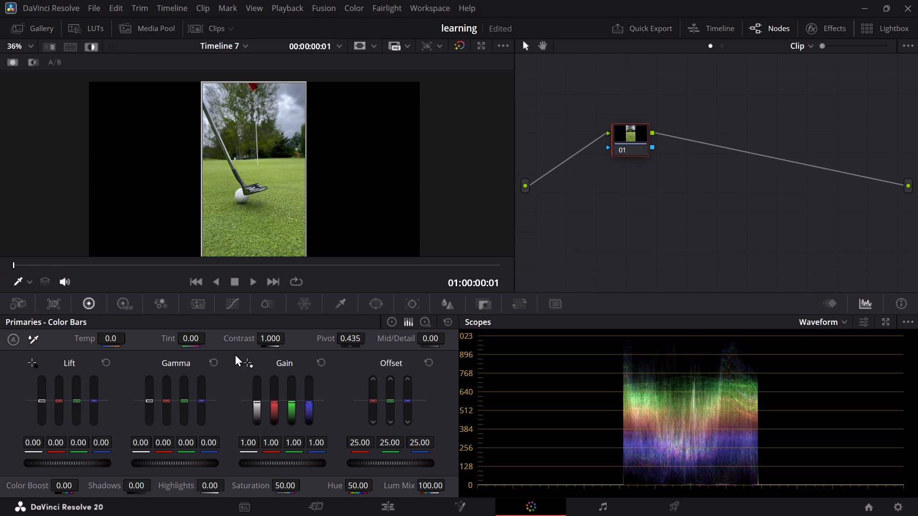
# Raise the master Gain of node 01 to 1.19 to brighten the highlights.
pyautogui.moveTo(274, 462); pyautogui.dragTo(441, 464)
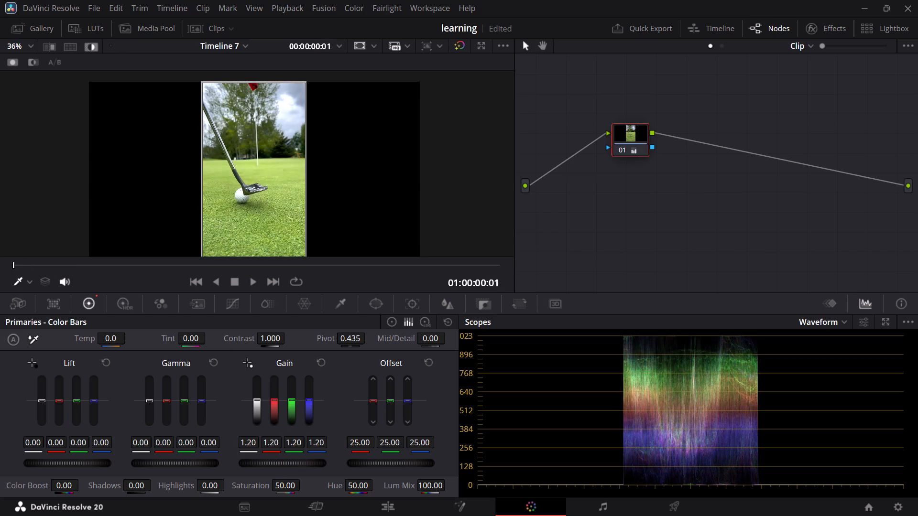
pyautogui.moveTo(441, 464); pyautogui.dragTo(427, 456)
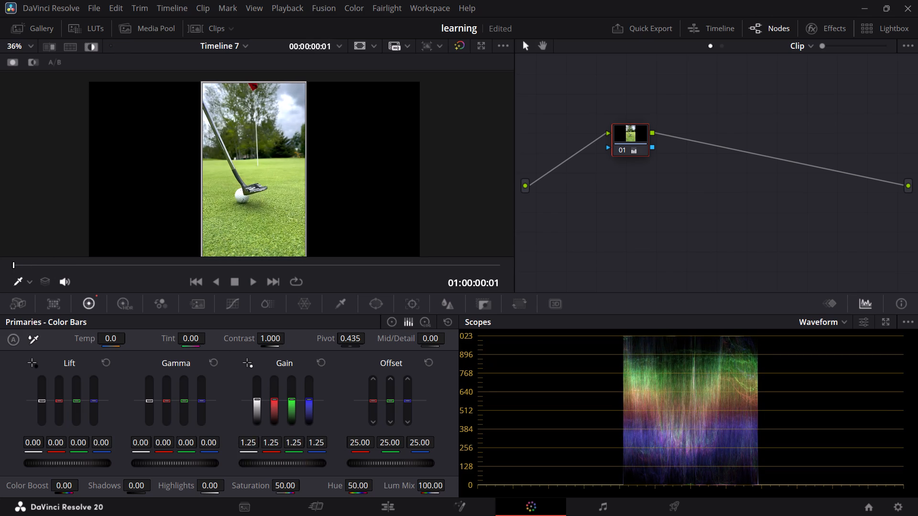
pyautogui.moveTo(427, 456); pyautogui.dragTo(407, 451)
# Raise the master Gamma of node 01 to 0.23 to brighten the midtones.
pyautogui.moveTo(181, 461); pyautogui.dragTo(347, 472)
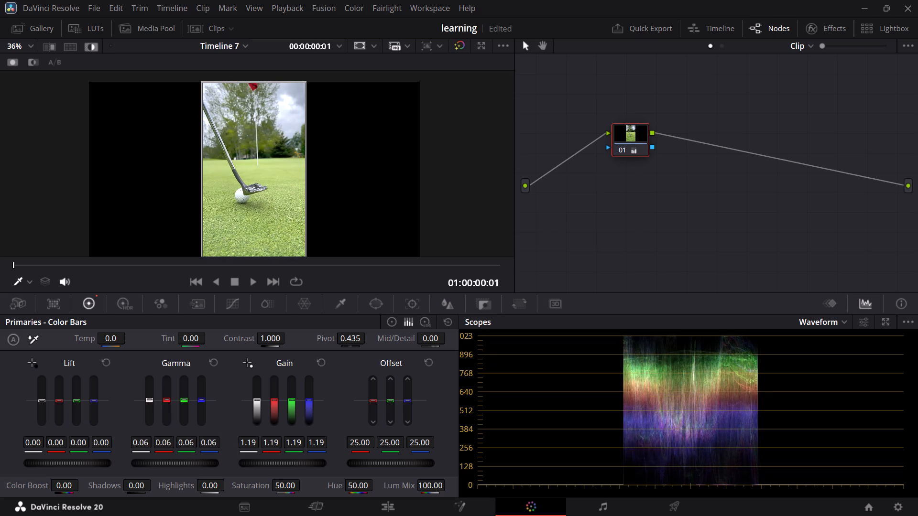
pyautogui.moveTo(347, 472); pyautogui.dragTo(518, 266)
# Set the master Gain of node 01 to 1.15.
pyautogui.moveTo(287, 460); pyautogui.dragTo(282, 461)
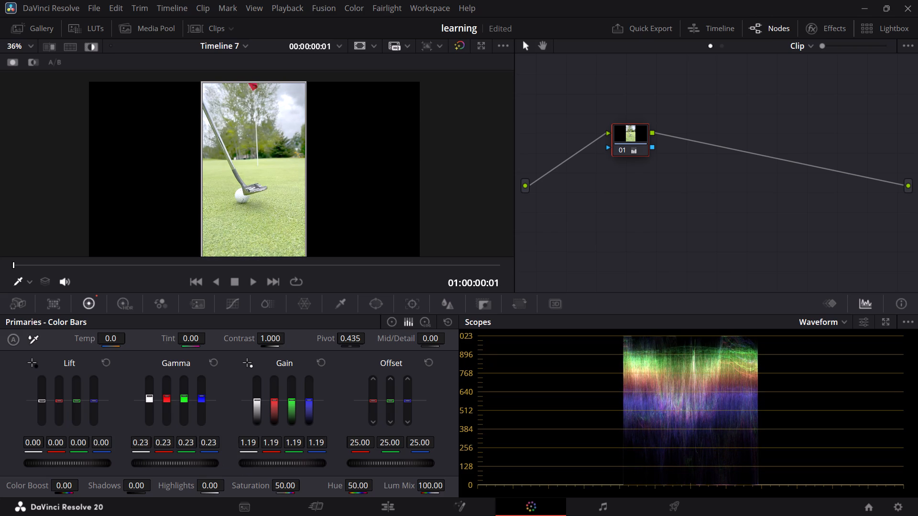
pyautogui.moveTo(282, 461); pyautogui.dragTo(215, 470)
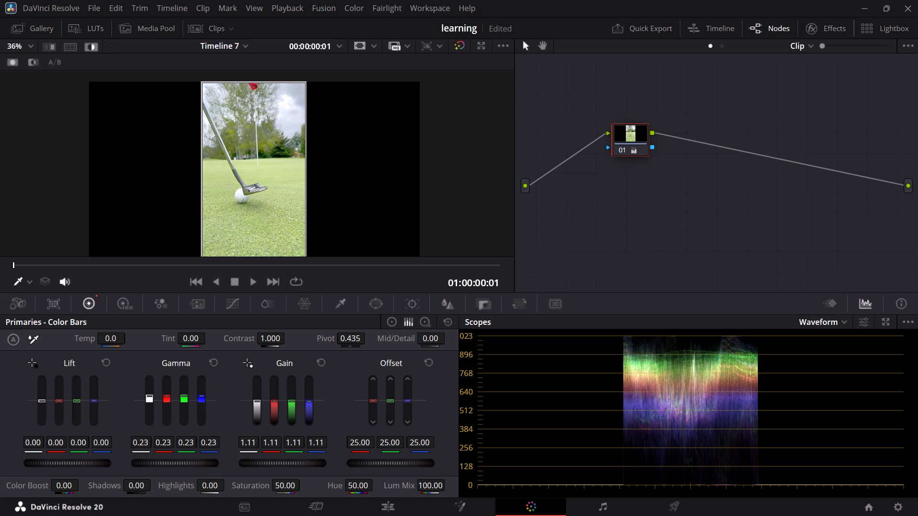
pyautogui.moveTo(215, 470); pyautogui.dragTo(248, 463)
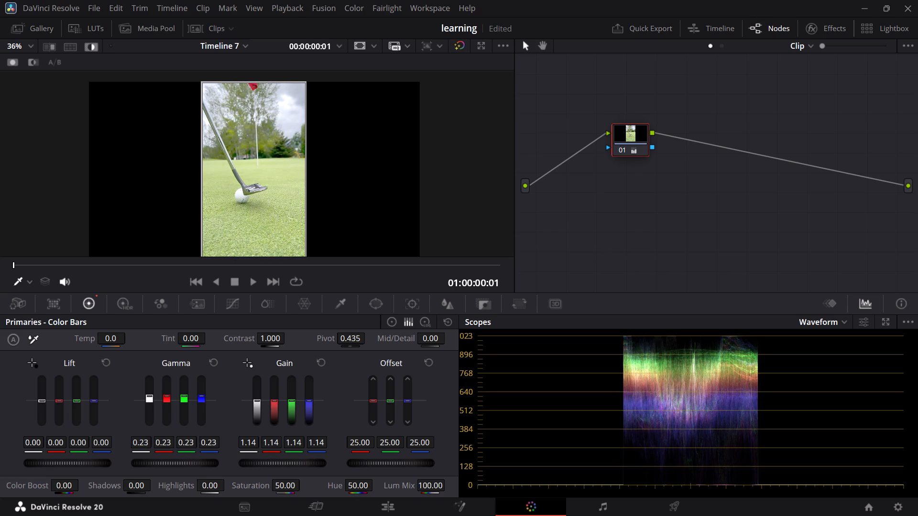
pyautogui.moveTo(248, 463); pyautogui.dragTo(273, 464)
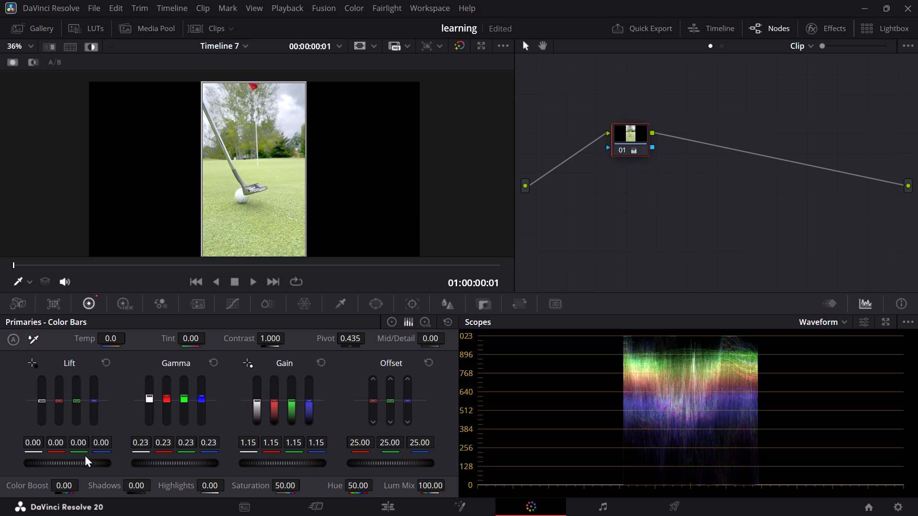
# Try darker and brighter shadows with the master Lift of node 01, and settle it at about 0.00.
pyautogui.moveTo(72, 459); pyautogui.dragTo(450, 256)
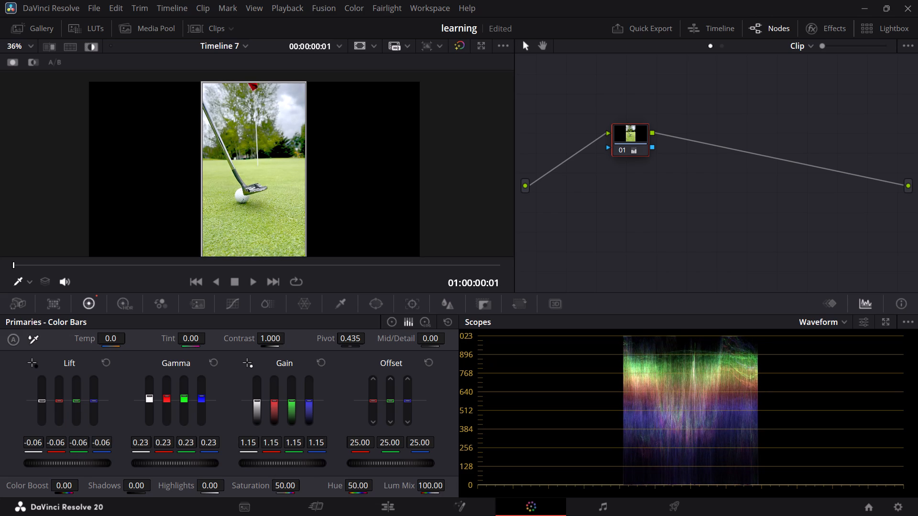
pyautogui.moveTo(450, 256); pyautogui.dragTo(338, 269)
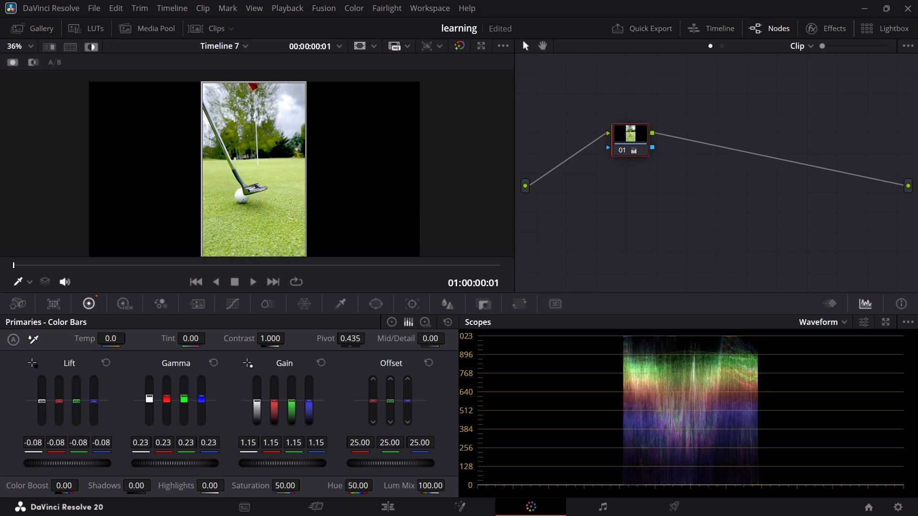
pyautogui.moveTo(338, 269); pyautogui.dragTo(459, 272)
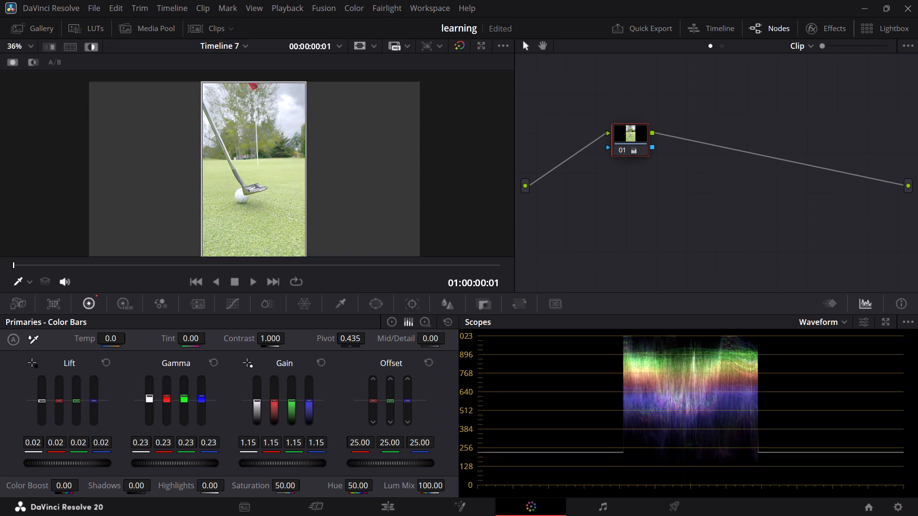
pyautogui.moveTo(459, 272); pyautogui.dragTo(398, 285)
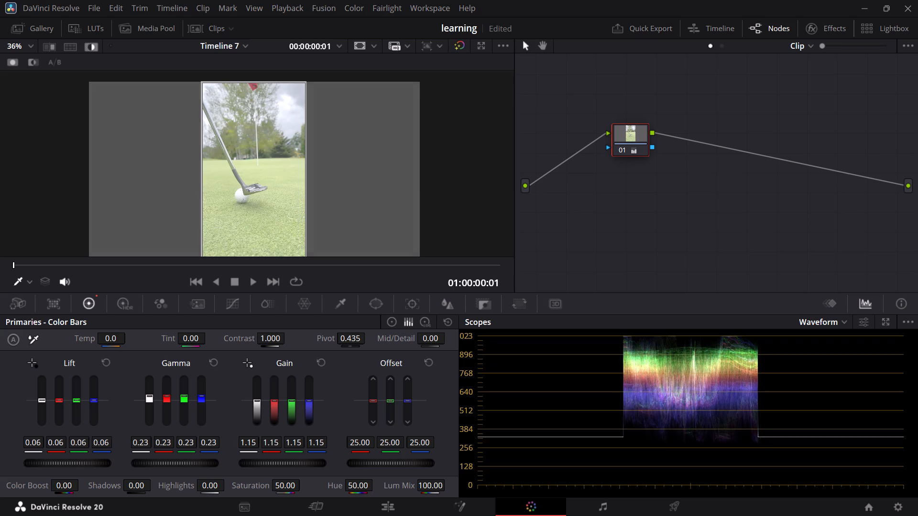
pyautogui.moveTo(398, 285); pyautogui.dragTo(294, 292)
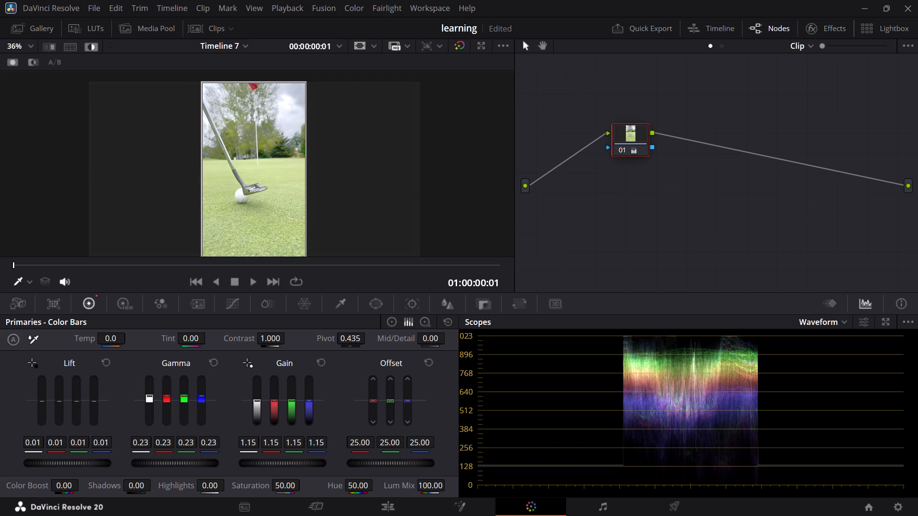
pyautogui.moveTo(294, 292); pyautogui.dragTo(283, 292)
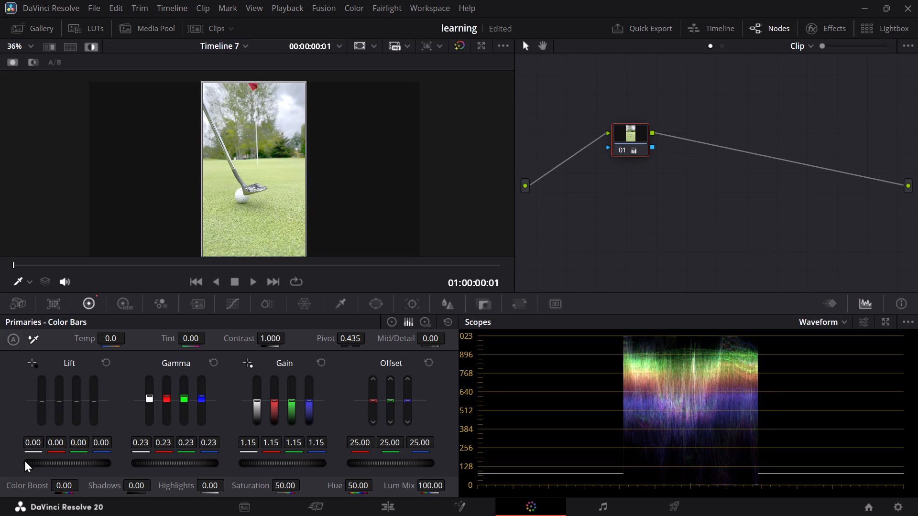
# Lower the master Gamma of node 01 to -0.05 to deepen the midtones.
pyautogui.moveTo(178, 464); pyautogui.dragTo(262, 471)
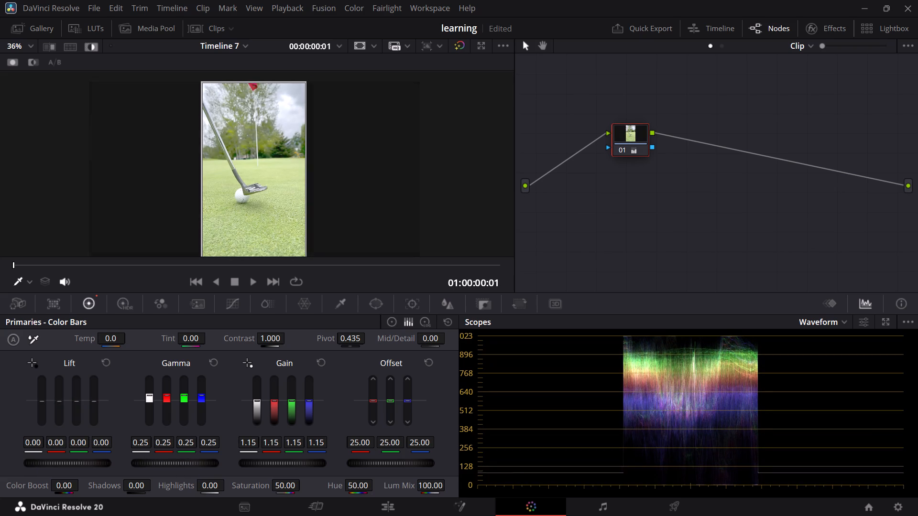
pyautogui.moveTo(262, 471); pyautogui.dragTo(193, 241)
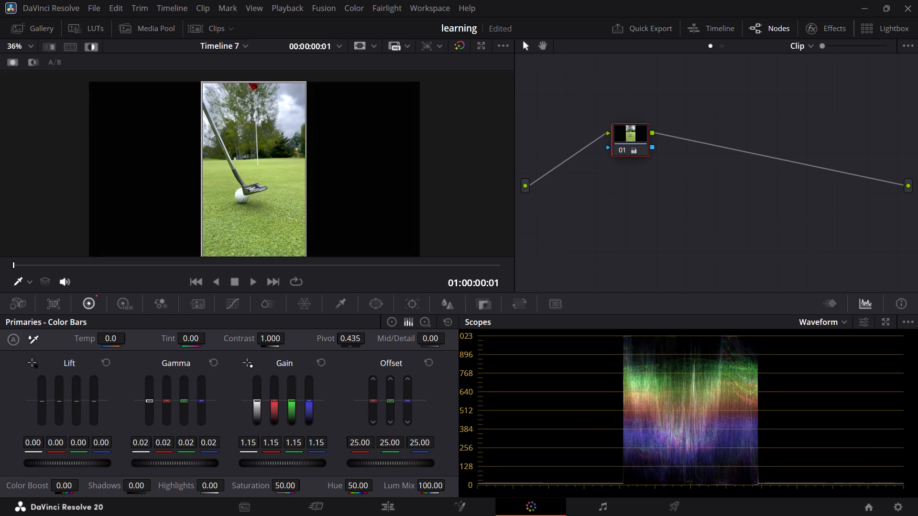
pyautogui.moveTo(193, 241); pyautogui.dragTo(166, 234)
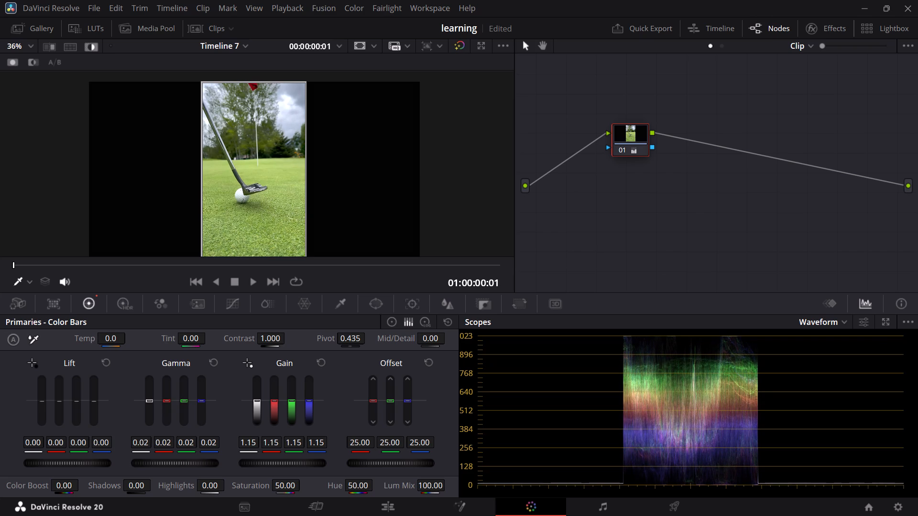
pyautogui.moveTo(166, 234); pyautogui.dragTo(458, 257)
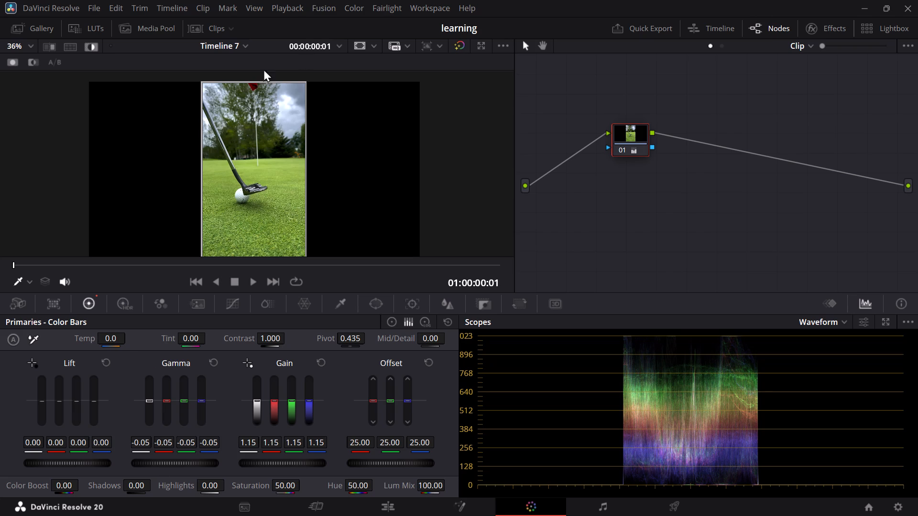
# Save the project.
pyautogui.click(661, 200)
pyautogui.hotkey('ctrl', 's')
# Add a serial node after node 01.
pyautogui.hotkey('alt', 'w')
pyautogui.hotkey('alt', 's')
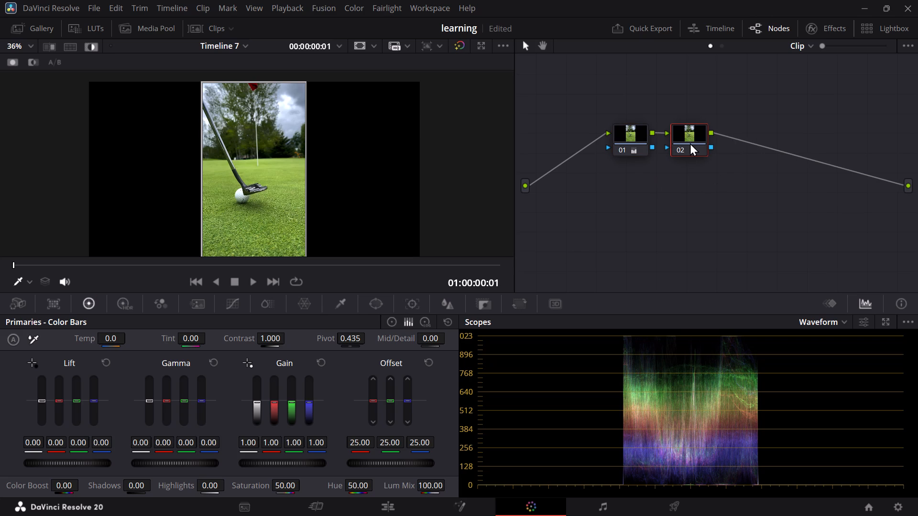
# Add a new Linear window to node 02.
pyautogui.click(376, 306)
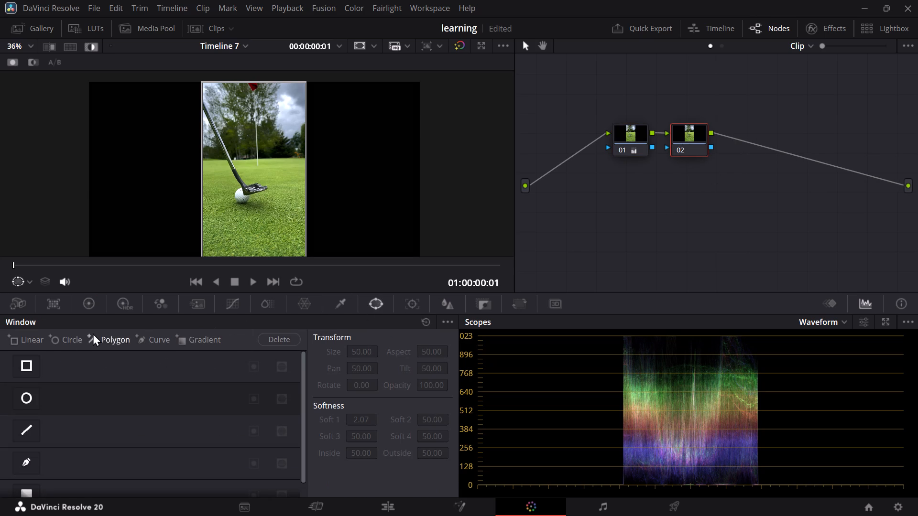
pyautogui.click(19, 363)
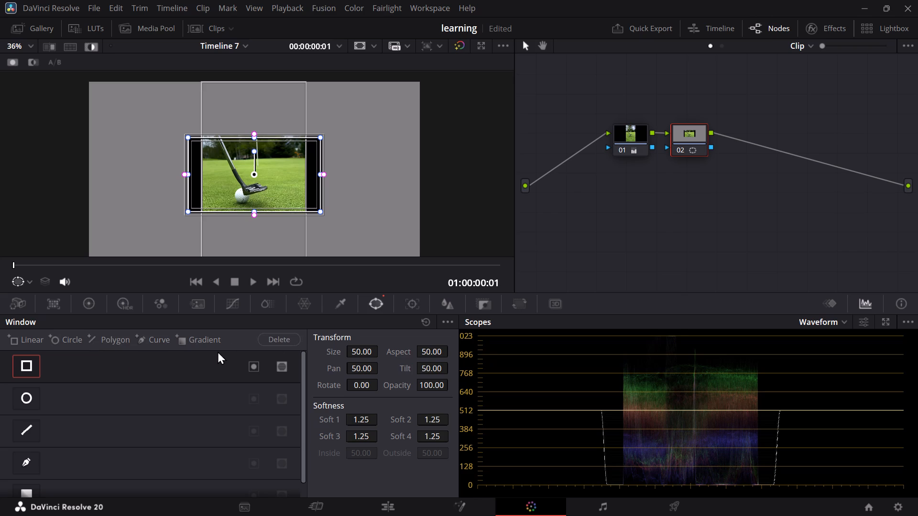
pyautogui.click(29, 371)
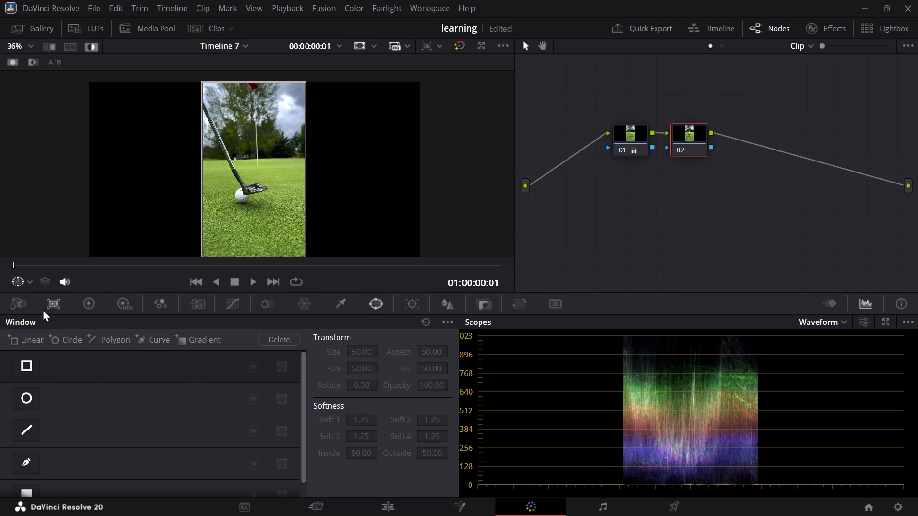
pyautogui.click(39, 346)
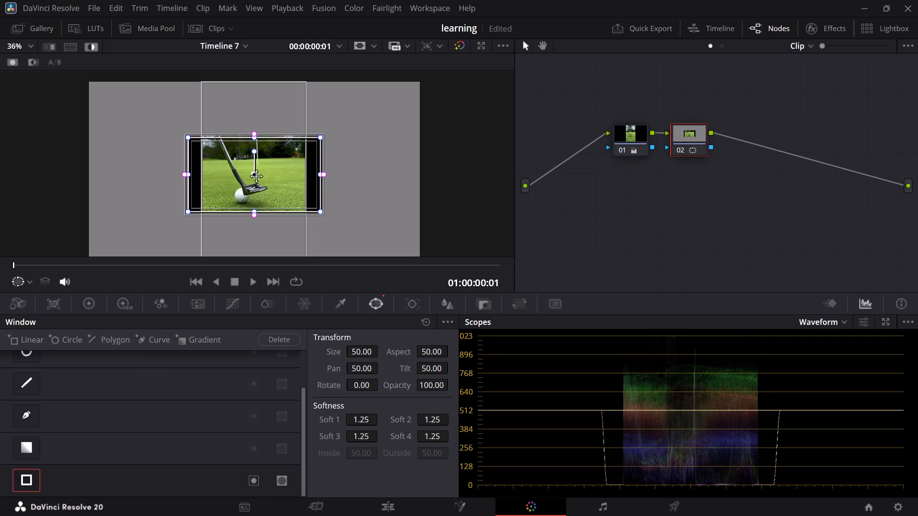
# Position the window on node 02 over the trees and sky, at about Pan 50.16 and Tilt 54.13.
pyautogui.moveTo(256, 176); pyautogui.dragTo(256, 121)
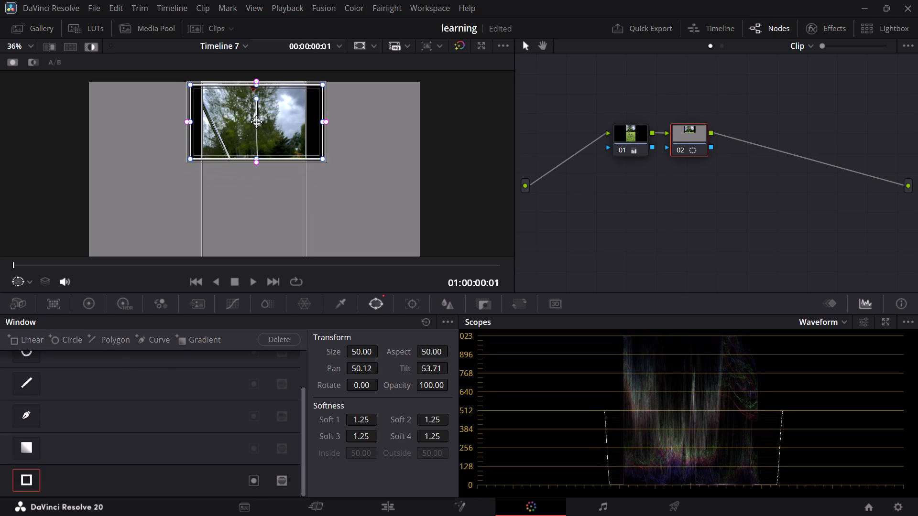
pyautogui.moveTo(256, 121); pyautogui.dragTo(257, 130)
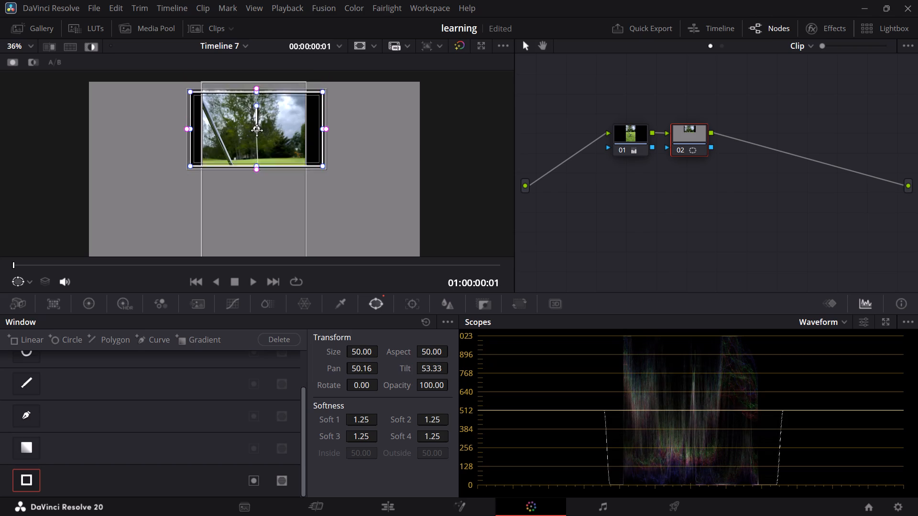
pyautogui.moveTo(257, 130); pyautogui.dragTo(255, 183)
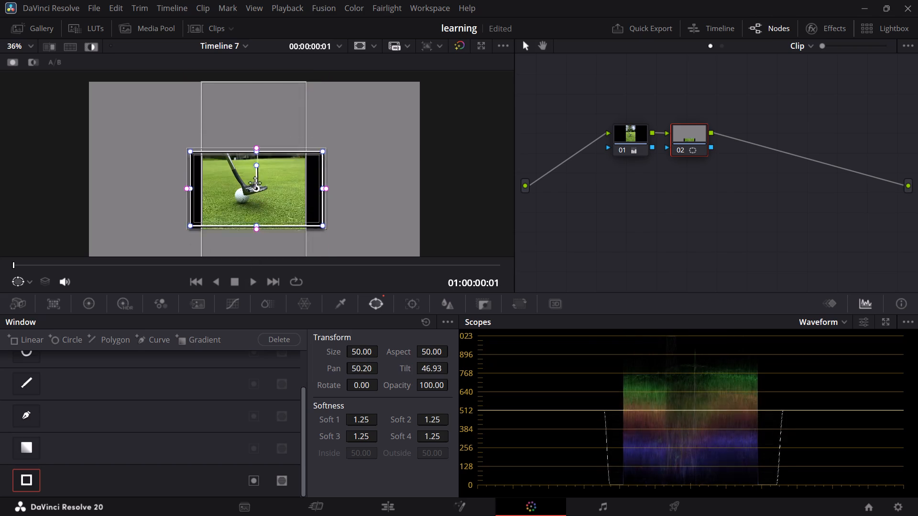
pyautogui.moveTo(255, 183); pyautogui.dragTo(260, 127)
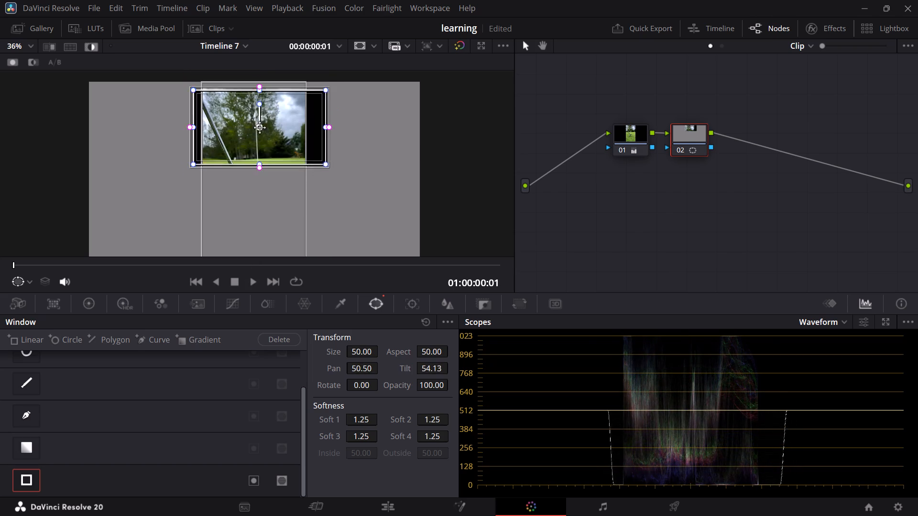
pyautogui.moveTo(260, 127); pyautogui.dragTo(257, 120)
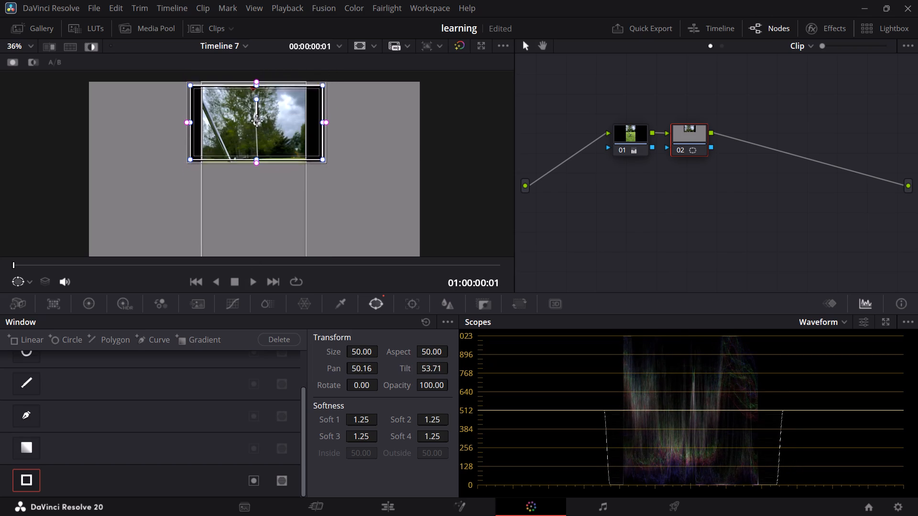
pyautogui.moveTo(257, 120); pyautogui.dragTo(258, 134)
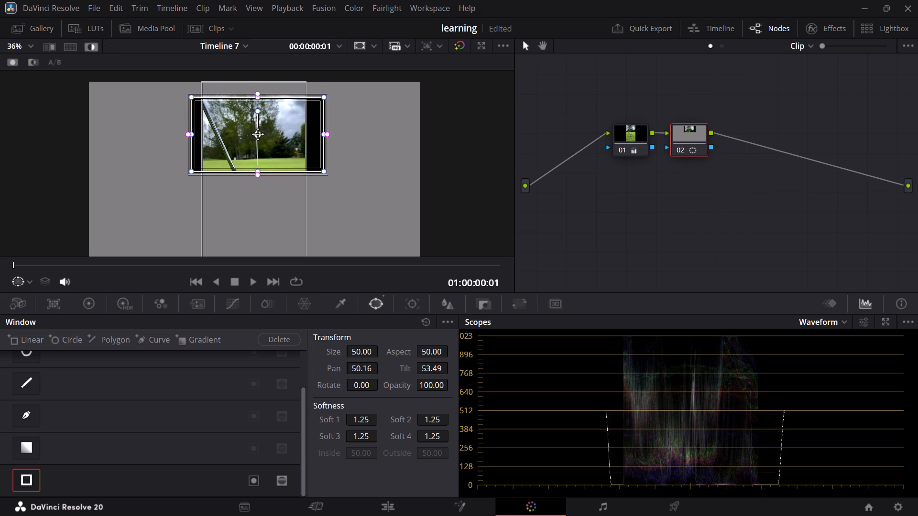
pyautogui.moveTo(258, 134); pyautogui.dragTo(258, 115)
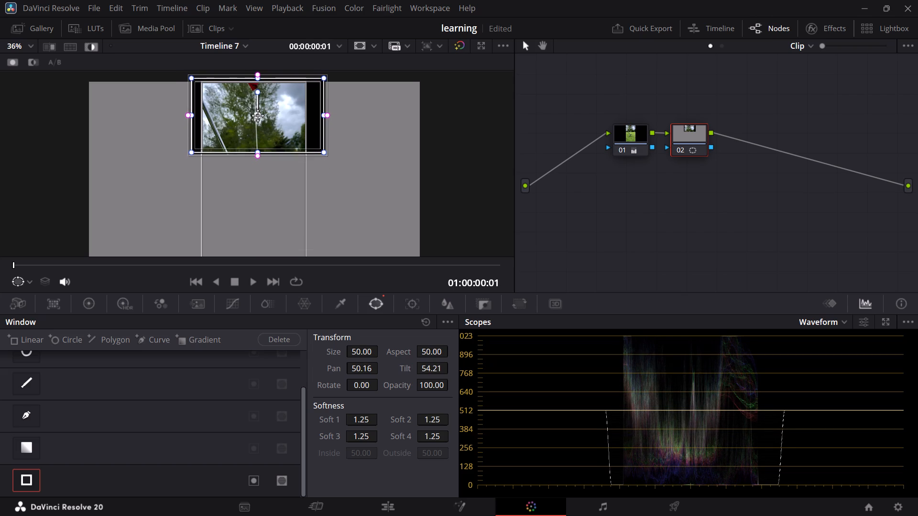
pyautogui.moveTo(258, 115); pyautogui.dragTo(257, 116)
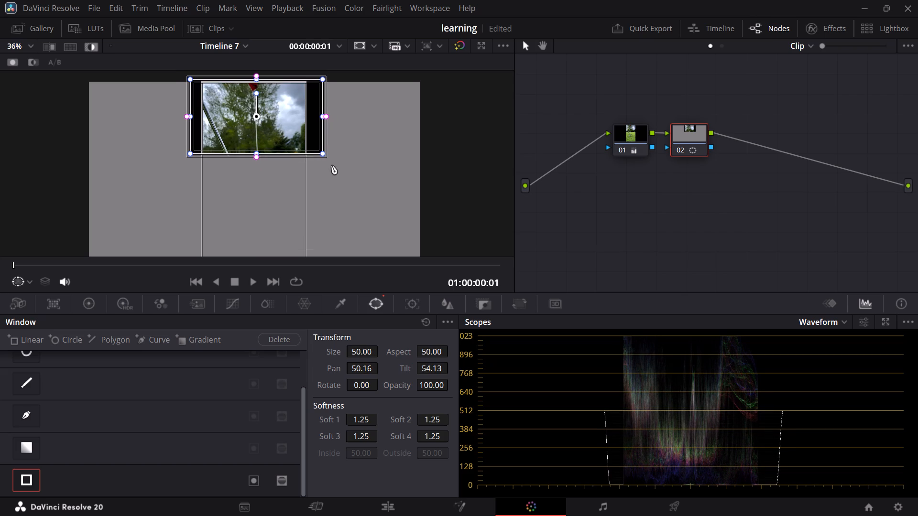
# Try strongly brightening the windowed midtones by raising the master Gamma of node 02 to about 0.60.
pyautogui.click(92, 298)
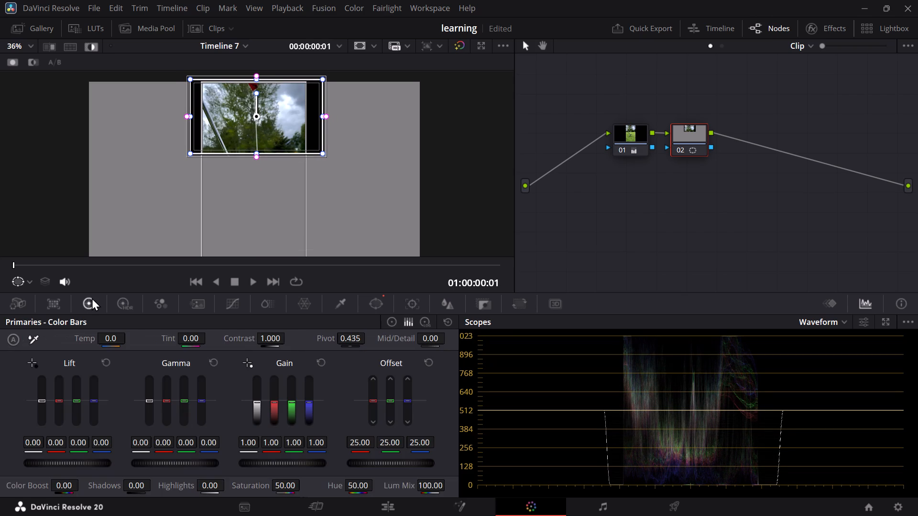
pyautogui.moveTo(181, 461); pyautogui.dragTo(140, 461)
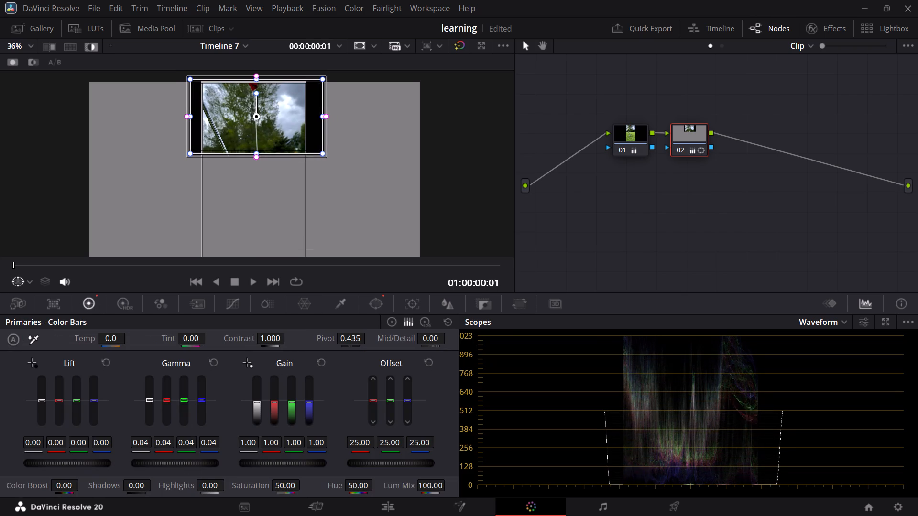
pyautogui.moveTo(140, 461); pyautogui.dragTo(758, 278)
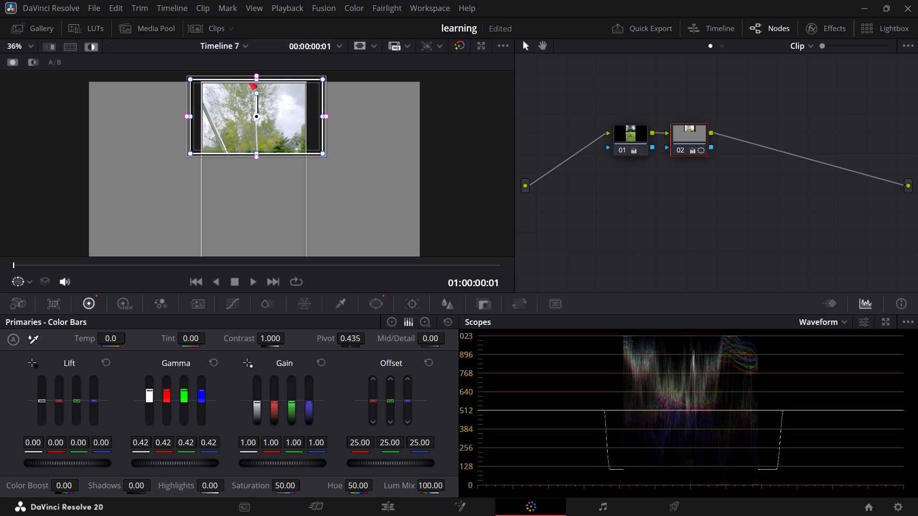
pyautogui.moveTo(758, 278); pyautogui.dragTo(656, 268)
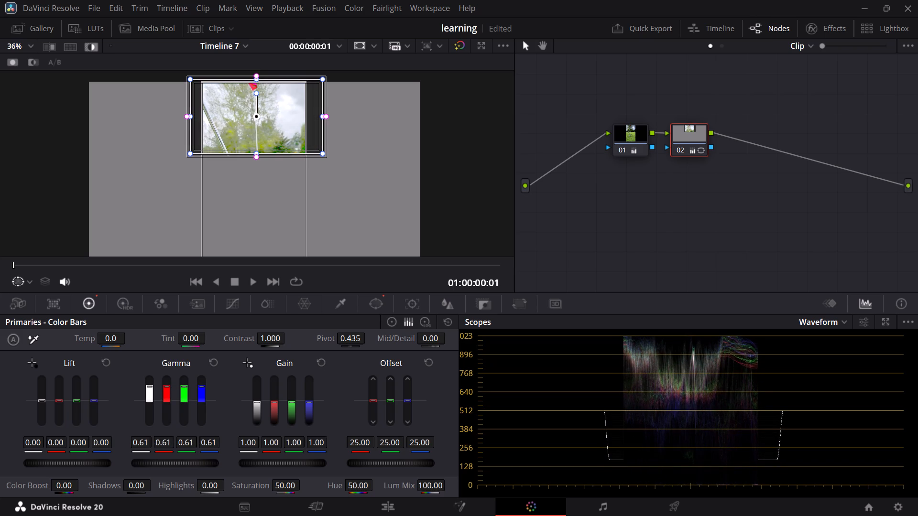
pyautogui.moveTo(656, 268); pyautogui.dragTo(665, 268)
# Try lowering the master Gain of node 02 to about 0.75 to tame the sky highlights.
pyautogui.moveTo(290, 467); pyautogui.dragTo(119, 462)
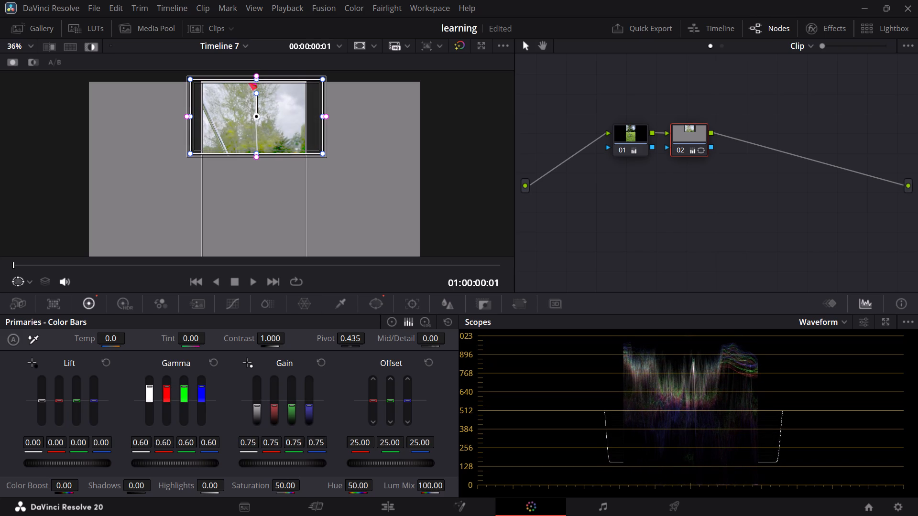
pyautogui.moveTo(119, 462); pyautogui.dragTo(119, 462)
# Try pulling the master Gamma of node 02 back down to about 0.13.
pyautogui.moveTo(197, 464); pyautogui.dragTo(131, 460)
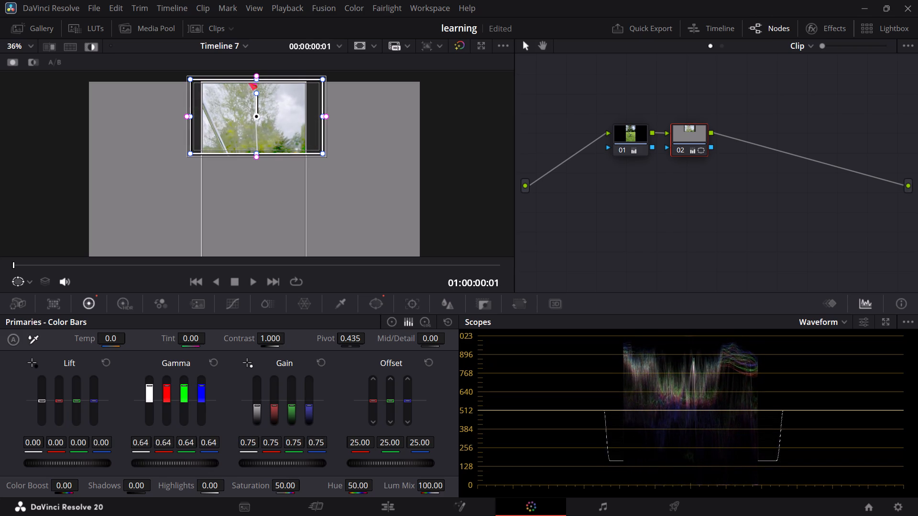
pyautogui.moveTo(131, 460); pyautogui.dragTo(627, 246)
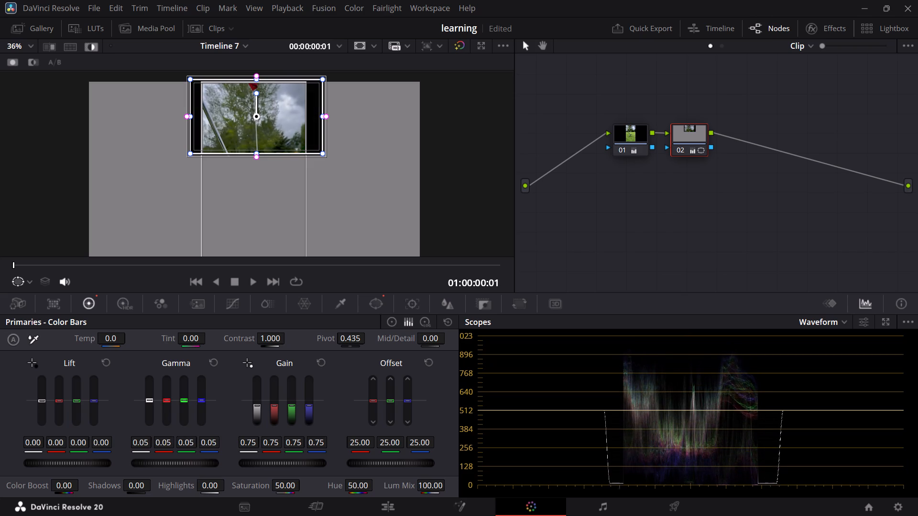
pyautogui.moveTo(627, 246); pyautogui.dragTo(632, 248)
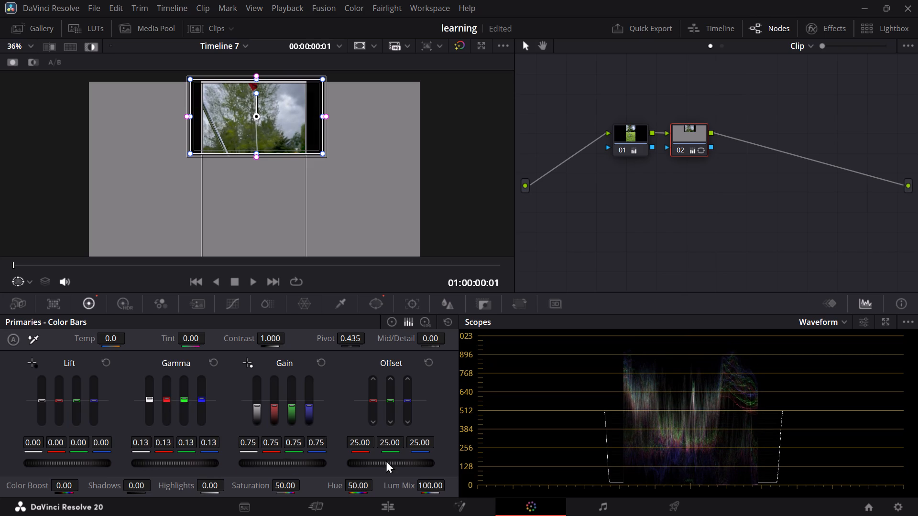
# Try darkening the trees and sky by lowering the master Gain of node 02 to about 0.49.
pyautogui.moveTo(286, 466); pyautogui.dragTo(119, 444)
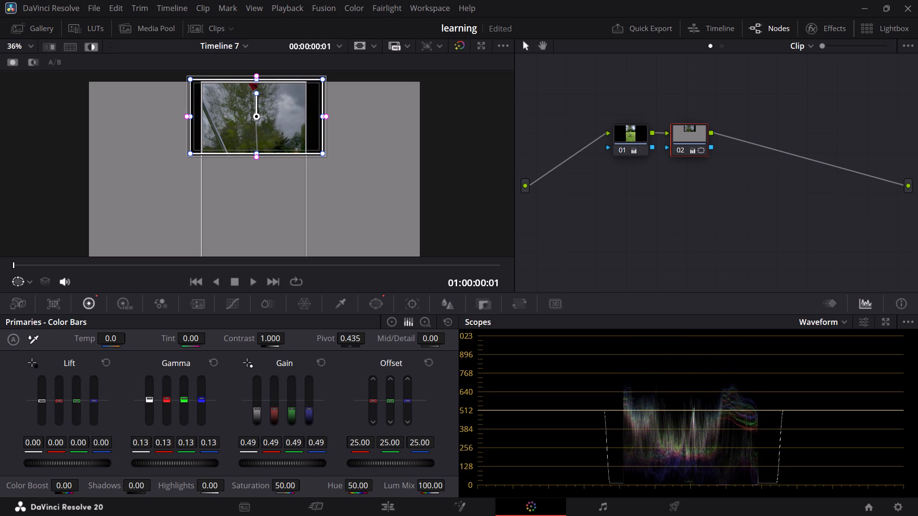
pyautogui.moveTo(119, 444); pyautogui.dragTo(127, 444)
# Raise the master Gamma of node 02 to about 0.23 to lift the midtones of the trees and sky.
pyautogui.moveTo(173, 465); pyautogui.dragTo(339, 472)
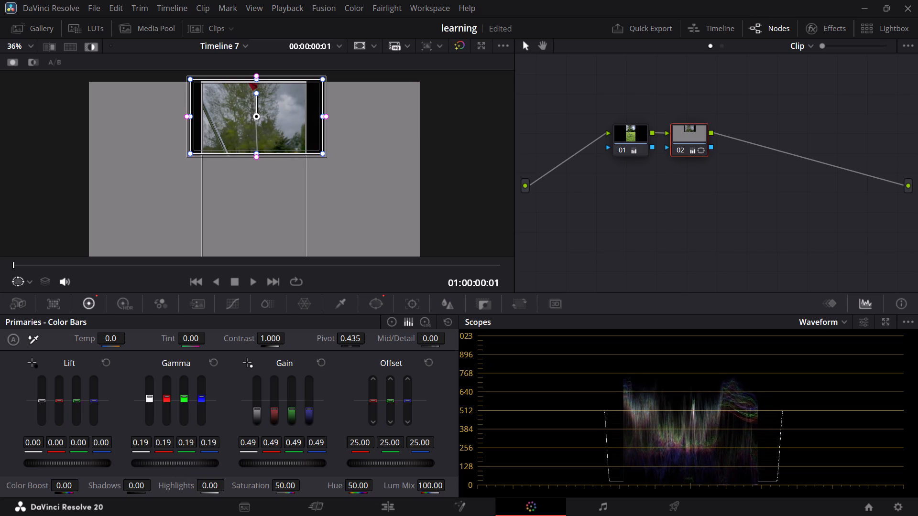
pyautogui.moveTo(339, 472); pyautogui.dragTo(413, 475)
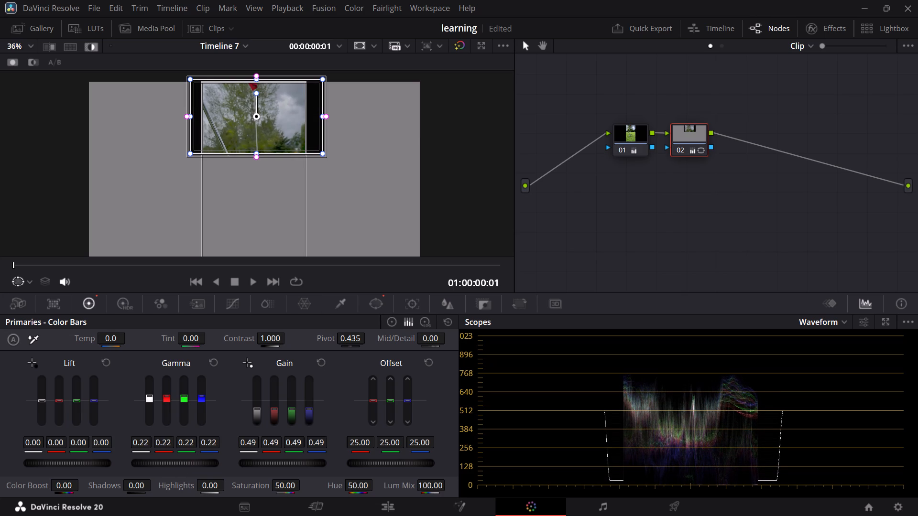
pyautogui.moveTo(413, 475); pyautogui.dragTo(391, 475)
# Raise the master Lift of node 02 to about 0.01 to lighten the shadows in the window.
pyautogui.moveTo(51, 466); pyautogui.dragTo(69, 464)
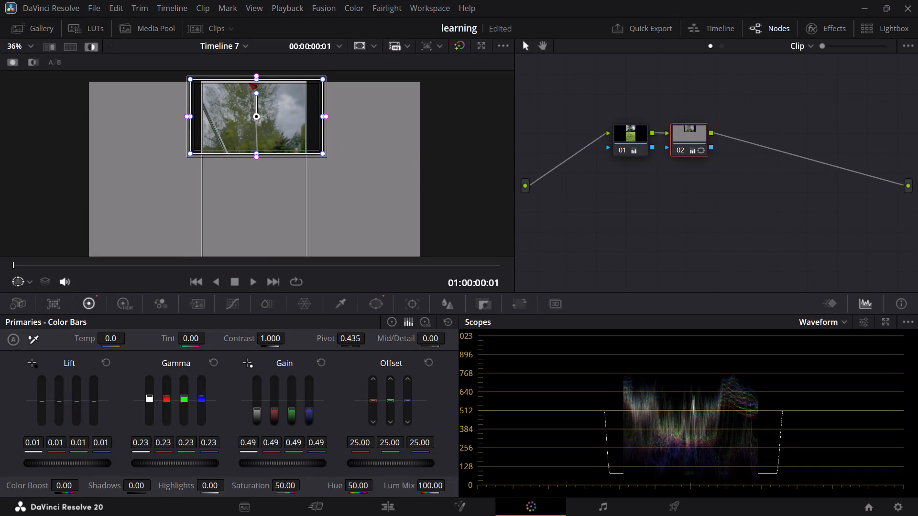
pyautogui.moveTo(69, 464); pyautogui.dragTo(70, 464)
# Raise the master Gain of node 02 to about 0.88 to brighten the trees and sky.
pyautogui.moveTo(269, 464); pyautogui.dragTo(529, 473)
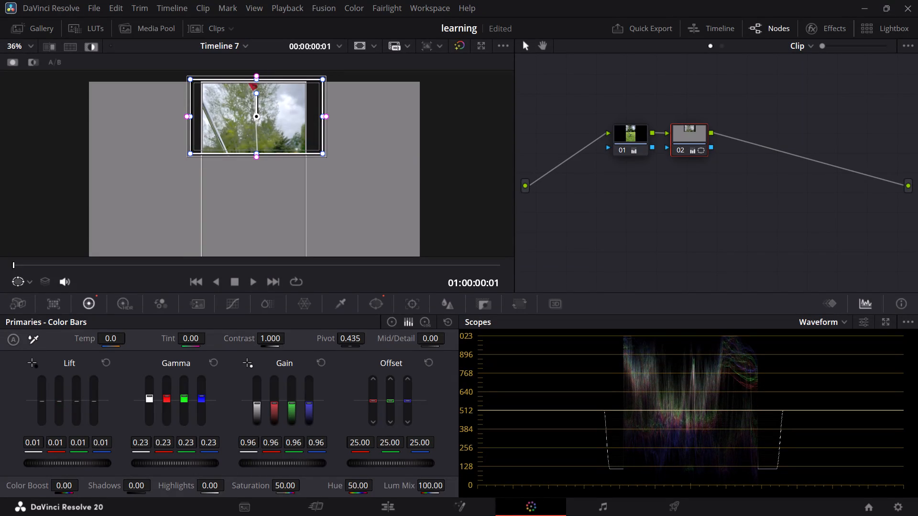
pyautogui.moveTo(529, 473); pyautogui.dragTo(432, 471)
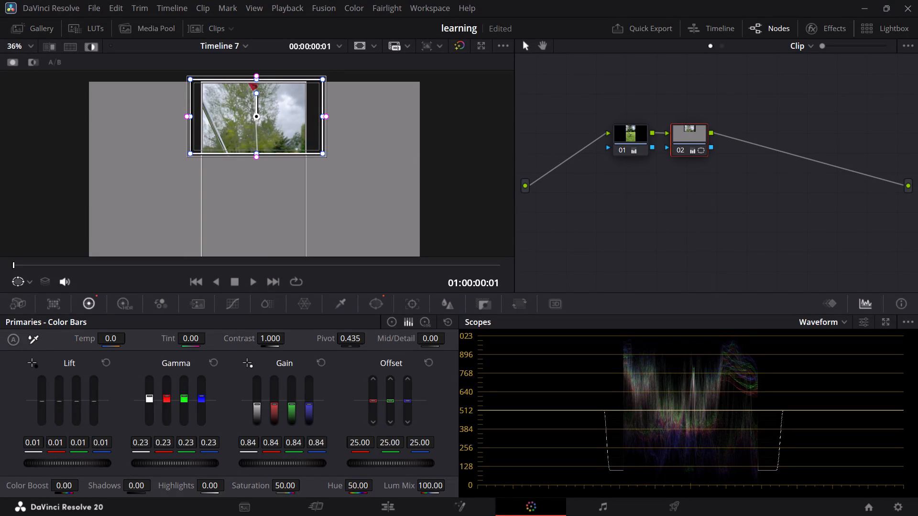
pyautogui.moveTo(432, 471); pyautogui.dragTo(481, 471)
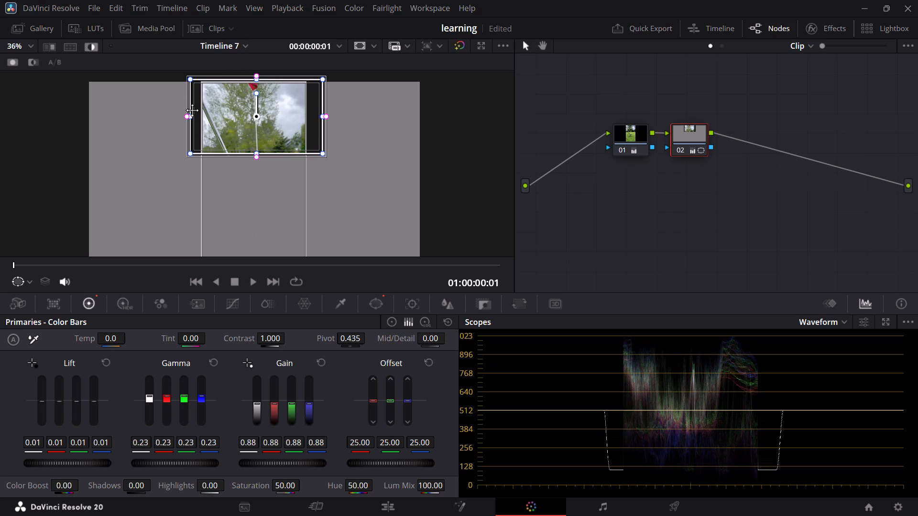
# Narrow the window on node 02 to an upright rectangle around the central tree and flagstick, with wider softness on its two sides.
pyautogui.moveTo(189, 115); pyautogui.dragTo(234, 121)
pyautogui.moveTo(326, 120); pyautogui.dragTo(324, 124)
pyautogui.moveTo(322, 119); pyautogui.dragTo(293, 117)
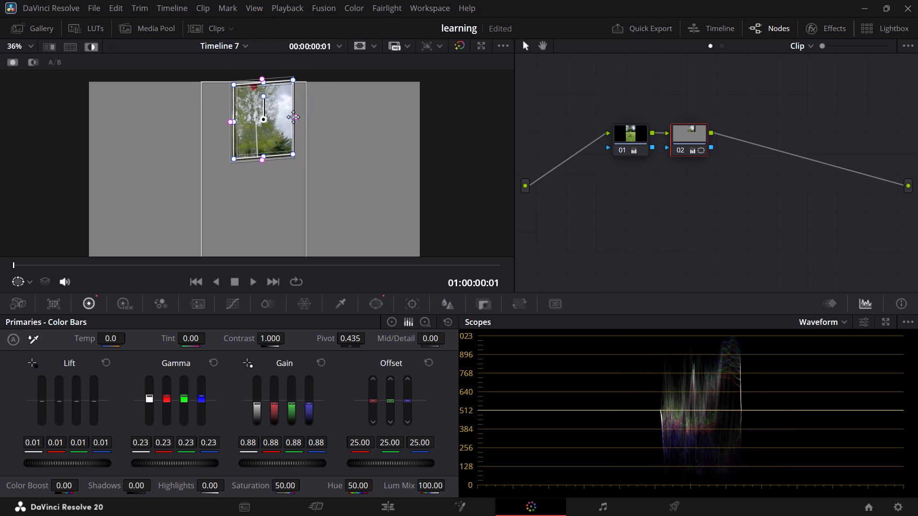
pyautogui.moveTo(293, 117); pyautogui.dragTo(274, 125)
pyautogui.moveTo(231, 122); pyautogui.dragTo(226, 126)
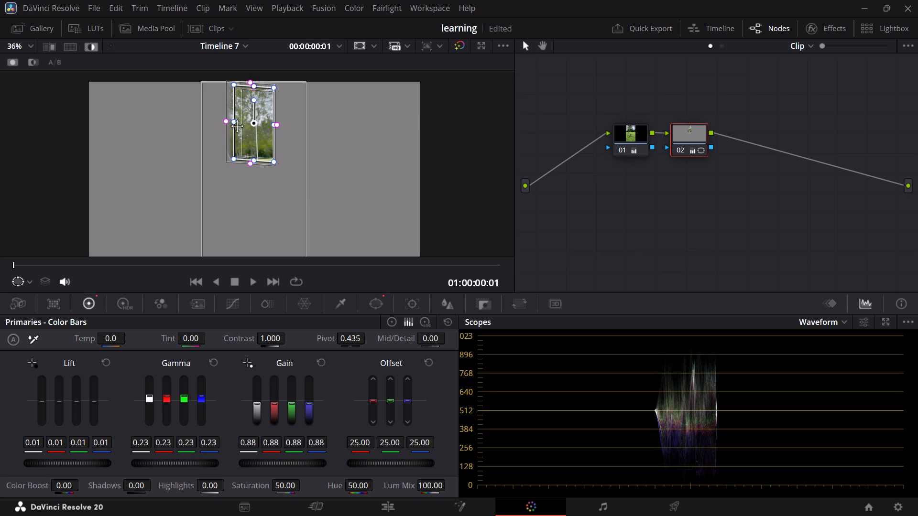
pyautogui.moveTo(235, 126); pyautogui.dragTo(229, 135)
pyautogui.moveTo(273, 132); pyautogui.dragTo(277, 133)
pyautogui.click(252, 131)
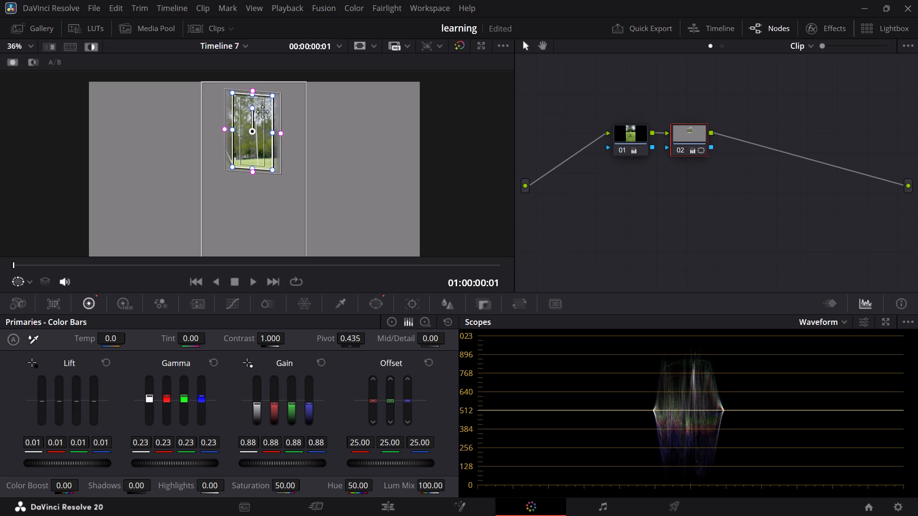
pyautogui.click(273, 97)
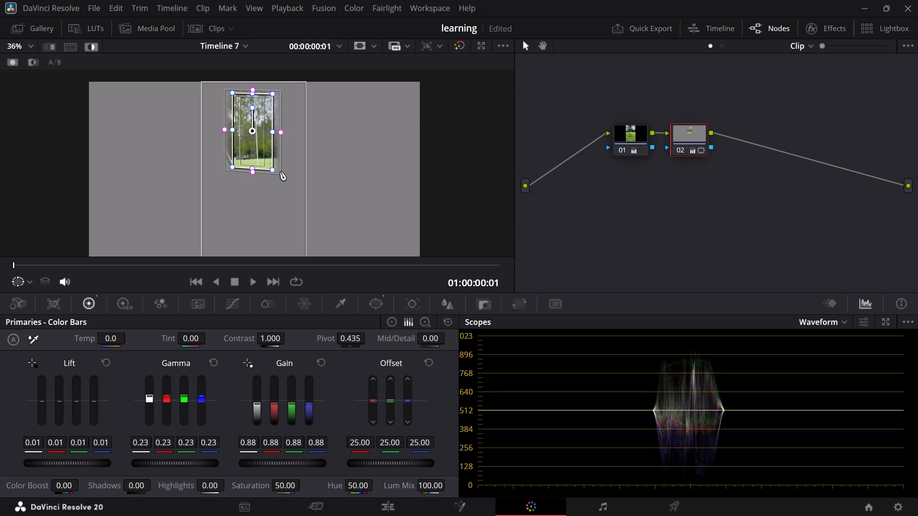
pyautogui.moveTo(273, 171); pyautogui.dragTo(272, 166)
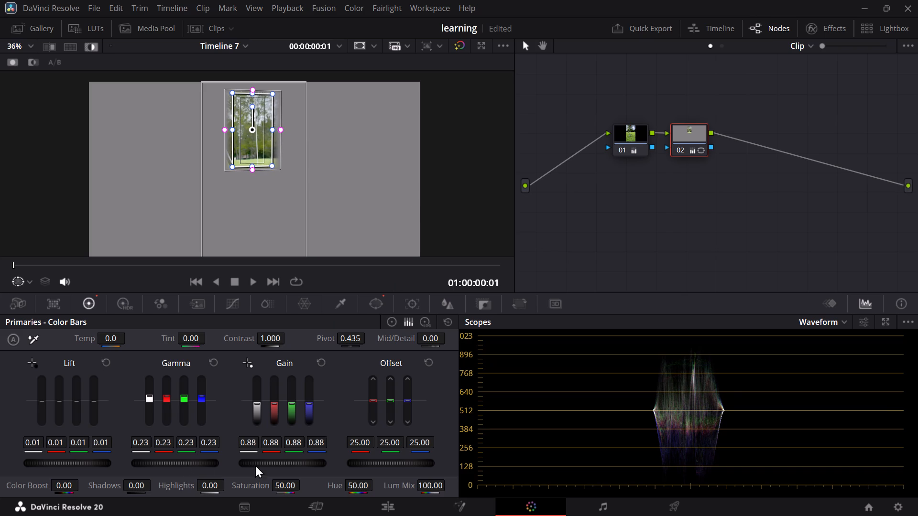
# Fine-tune the master Gamma of node 02 to about 0.22.
pyautogui.moveTo(175, 462); pyautogui.dragTo(200, 460)
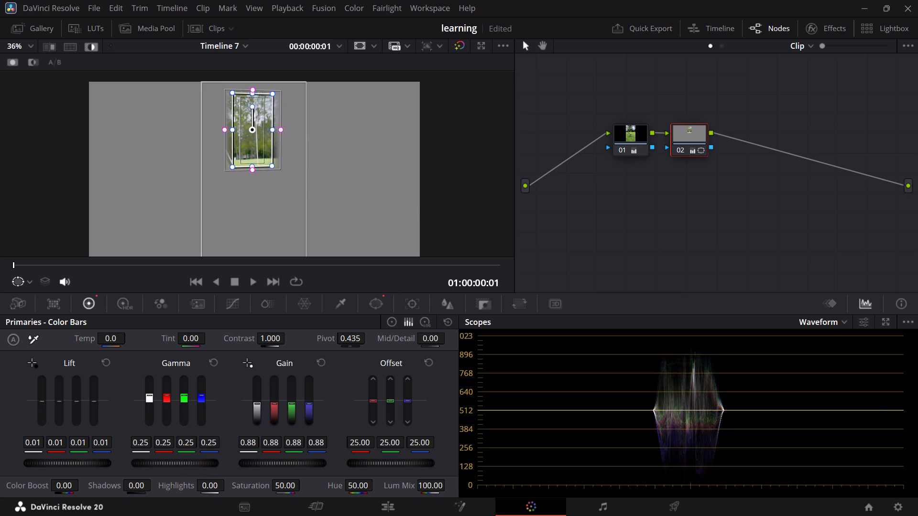
pyautogui.moveTo(200, 460); pyautogui.dragTo(141, 453)
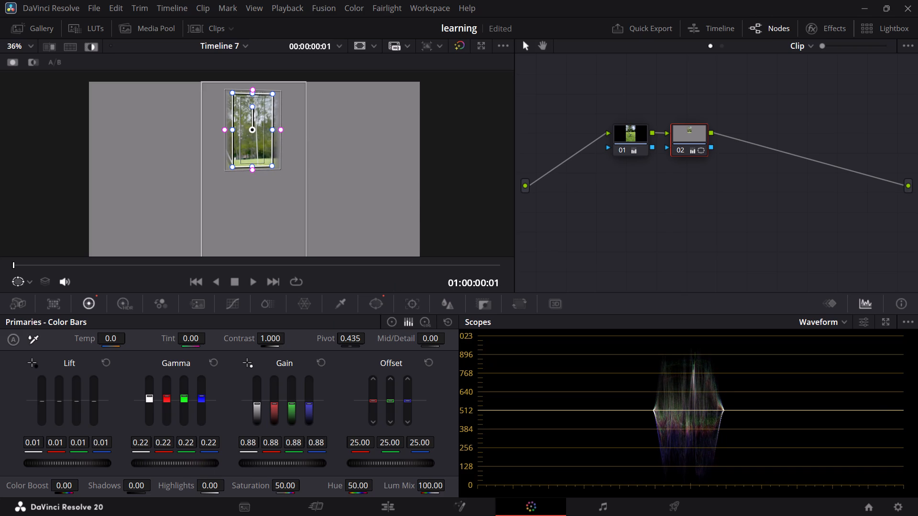
pyautogui.moveTo(141, 453); pyautogui.dragTo(141, 453)
# Raise the master Gain of node 02 to about 1.01 to brighten the highlights inside the window.
pyautogui.moveTo(269, 458); pyautogui.dragTo(447, 477)
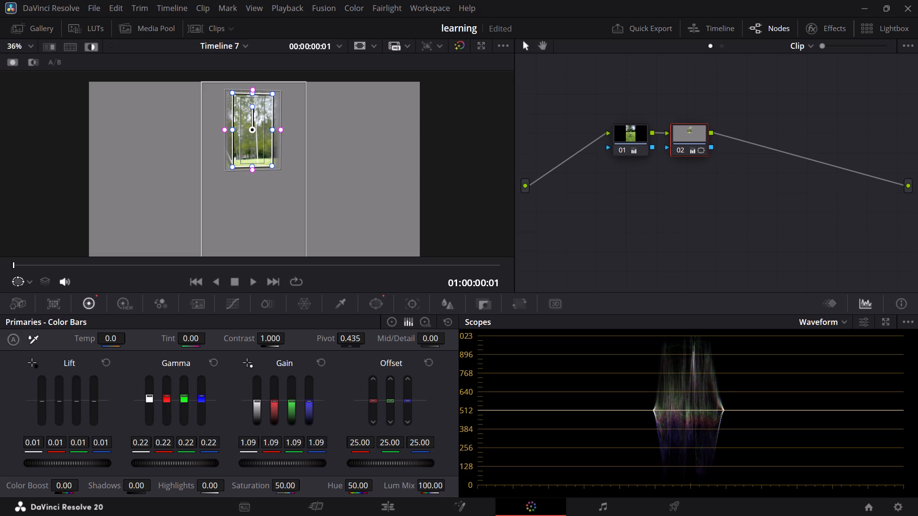
pyautogui.moveTo(447, 477); pyautogui.dragTo(331, 472)
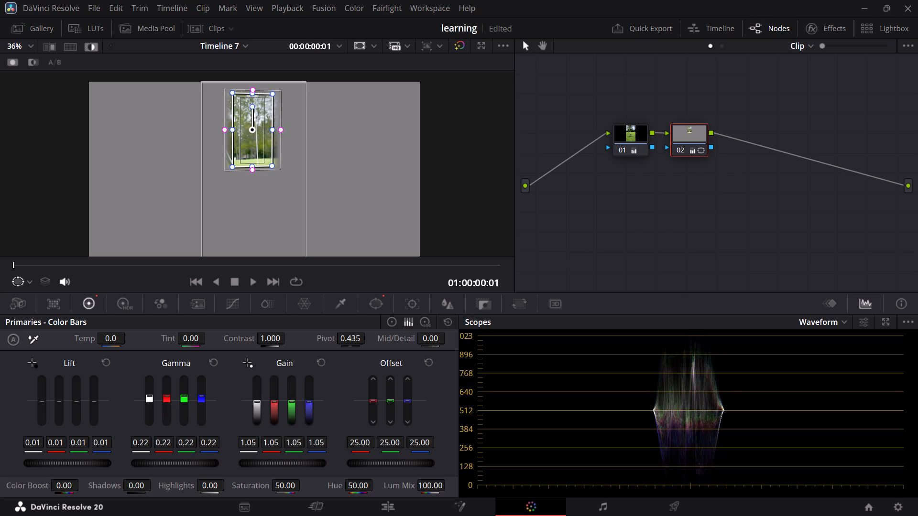
pyautogui.moveTo(331, 472); pyautogui.dragTo(345, 472)
# Raise the master Lift of node 02 to about 0.03 and check the windowed area in full-screen view.
pyautogui.moveTo(62, 455); pyautogui.dragTo(94, 460)
pyautogui.moveTo(63, 464); pyautogui.dragTo(68, 465)
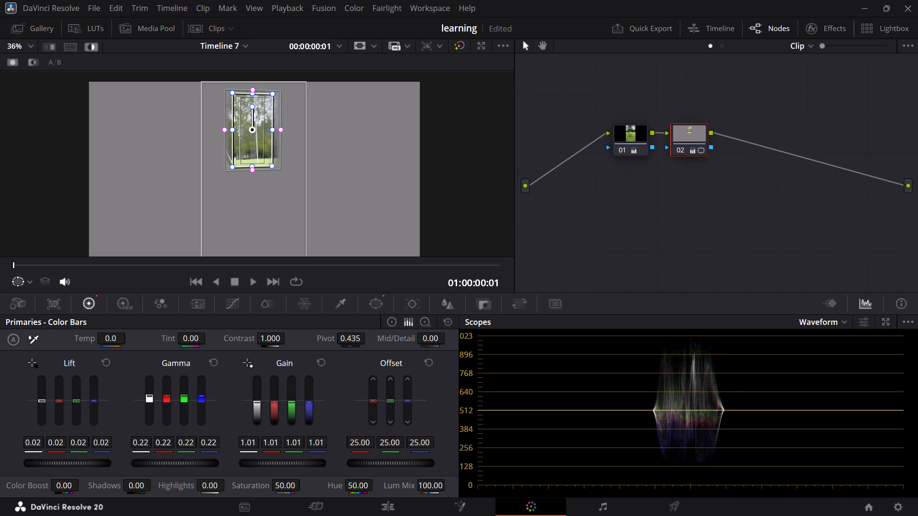
pyautogui.moveTo(68, 465); pyautogui.dragTo(68, 460)
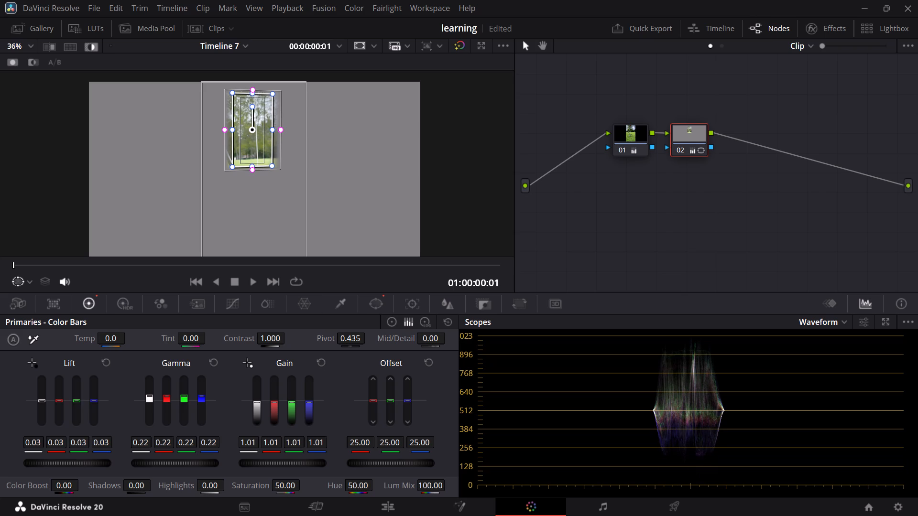
pyautogui.moveTo(68, 460); pyautogui.dragTo(62, 460)
pyautogui.click(621, 232)
pyautogui.press('p')
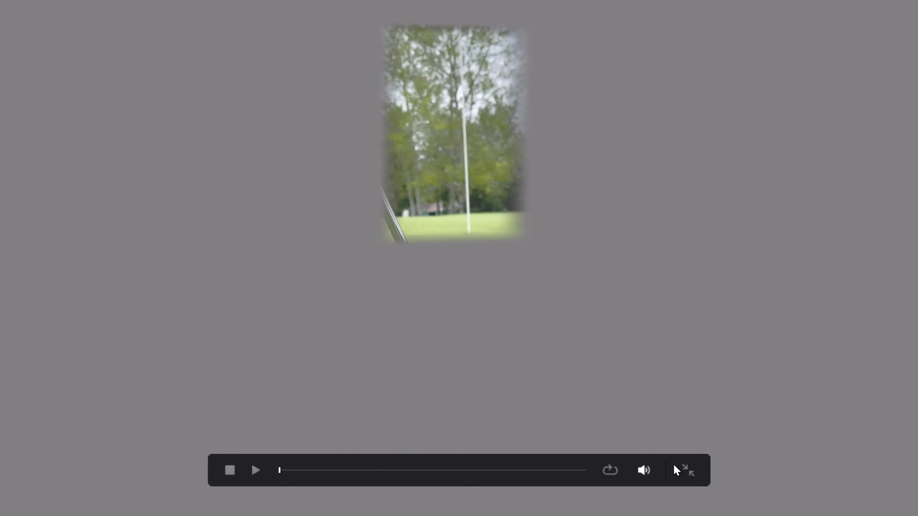
pyautogui.press('Escape')
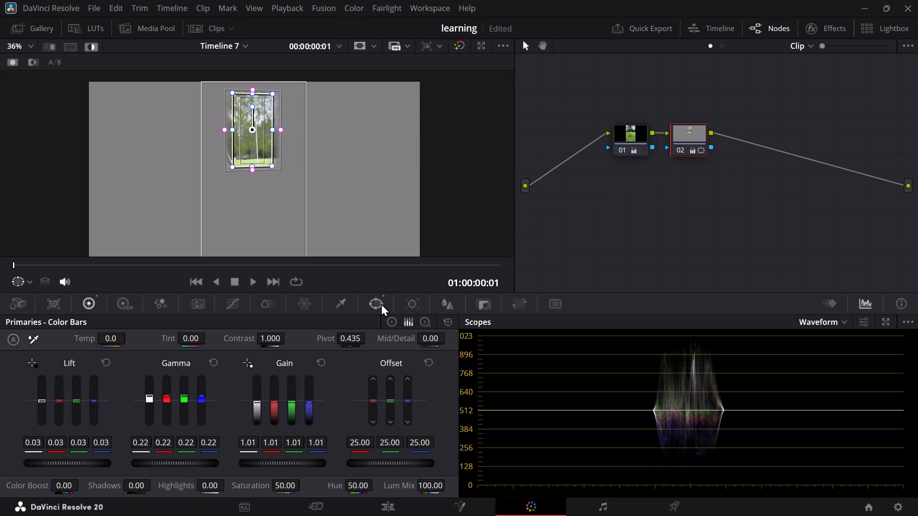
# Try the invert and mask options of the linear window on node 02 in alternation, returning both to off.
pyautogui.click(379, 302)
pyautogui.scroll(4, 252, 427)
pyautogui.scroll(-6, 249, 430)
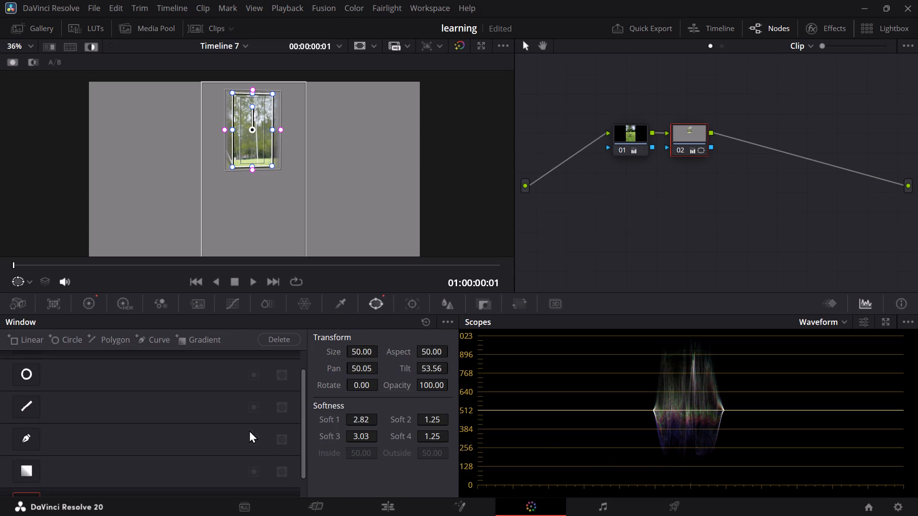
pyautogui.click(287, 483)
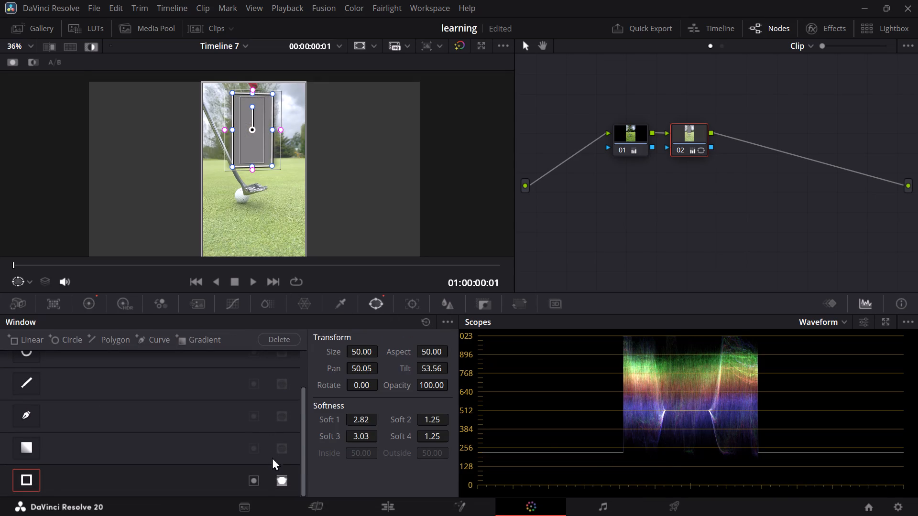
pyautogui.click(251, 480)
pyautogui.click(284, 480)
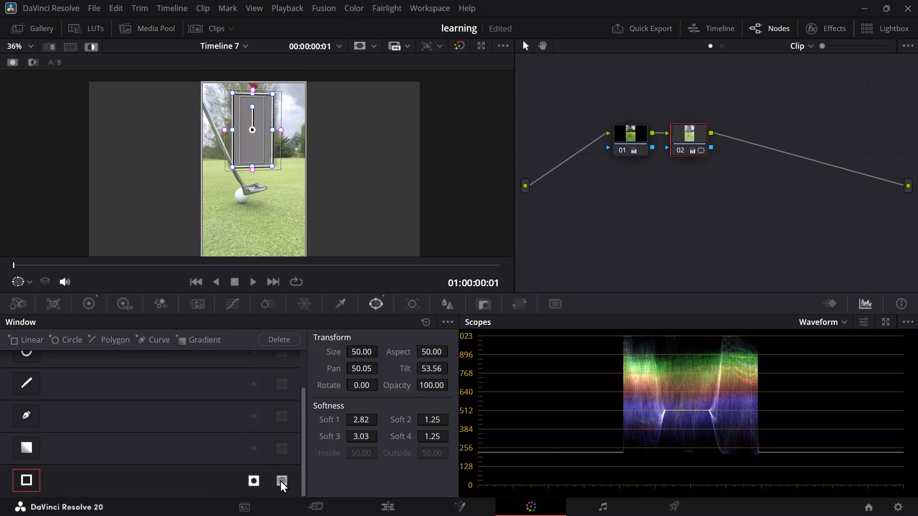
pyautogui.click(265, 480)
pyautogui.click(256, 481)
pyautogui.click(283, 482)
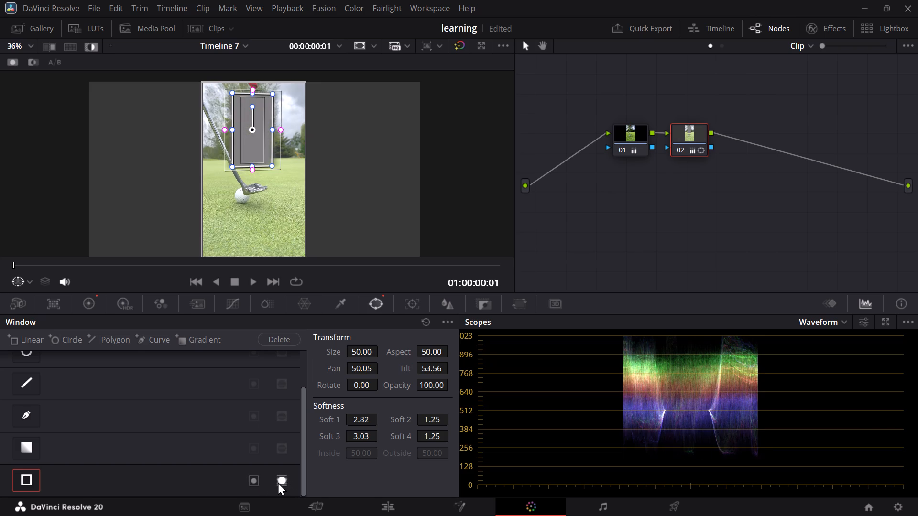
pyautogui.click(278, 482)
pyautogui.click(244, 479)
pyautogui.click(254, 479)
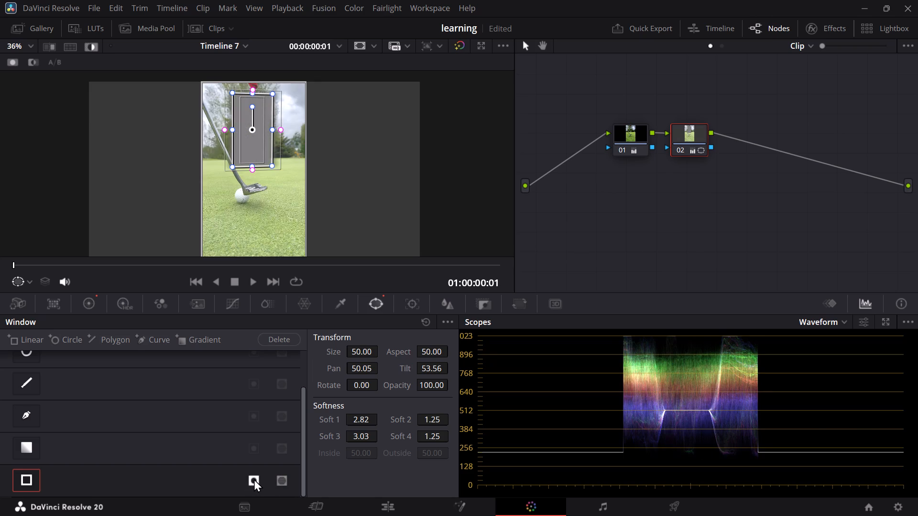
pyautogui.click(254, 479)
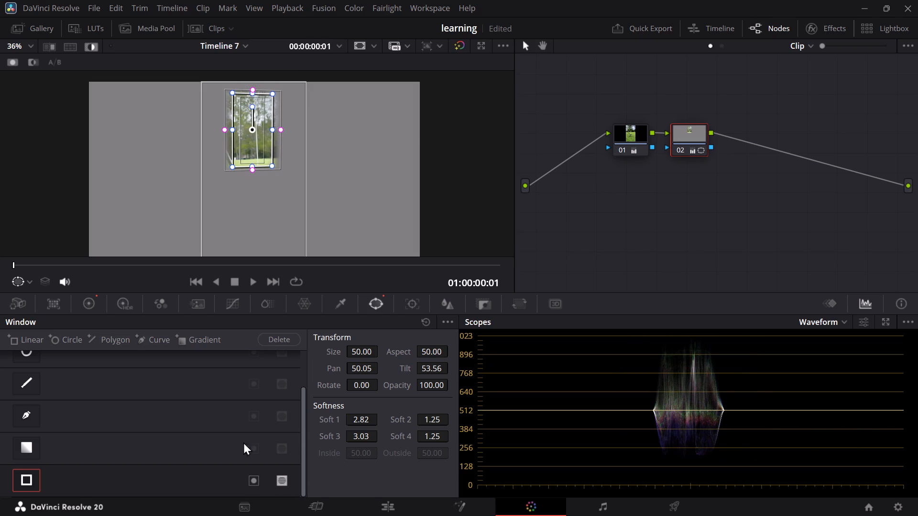
# Select node 01 and play the clip to examine how the base grade looks.
pyautogui.click(630, 134)
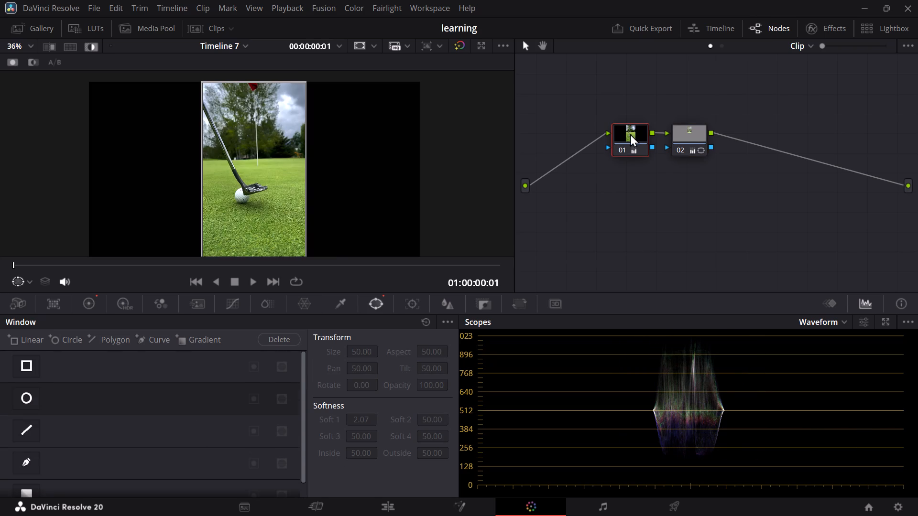
pyautogui.press('space')
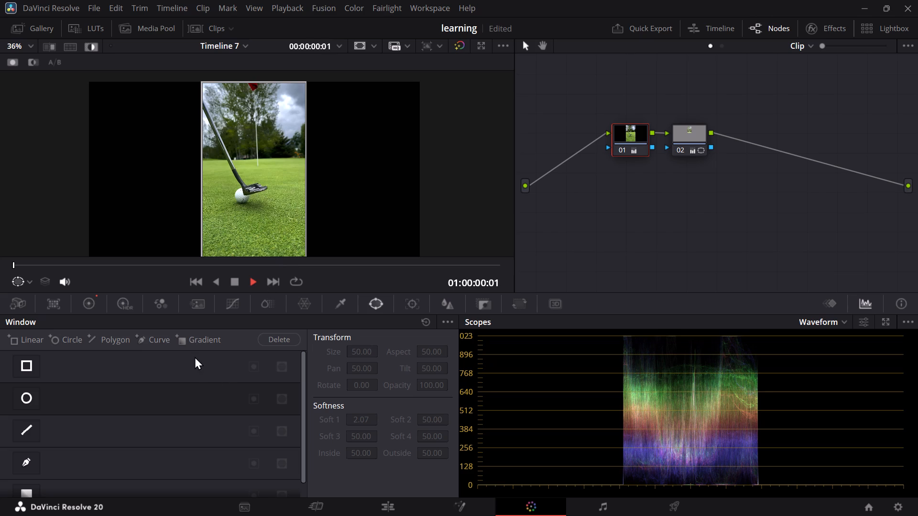
pyautogui.press('space')
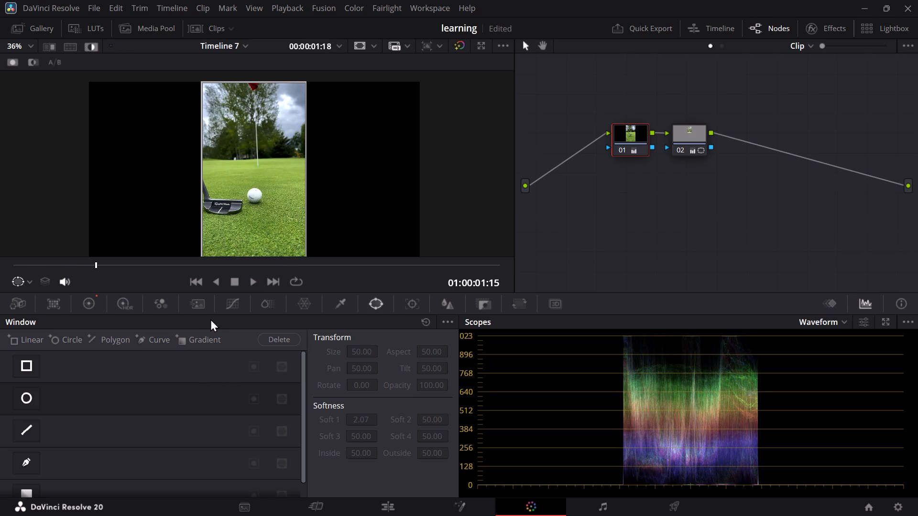
pyautogui.press('space')
pyautogui.click(687, 125)
pyautogui.click(694, 131)
pyautogui.click(694, 133)
pyautogui.press('space')
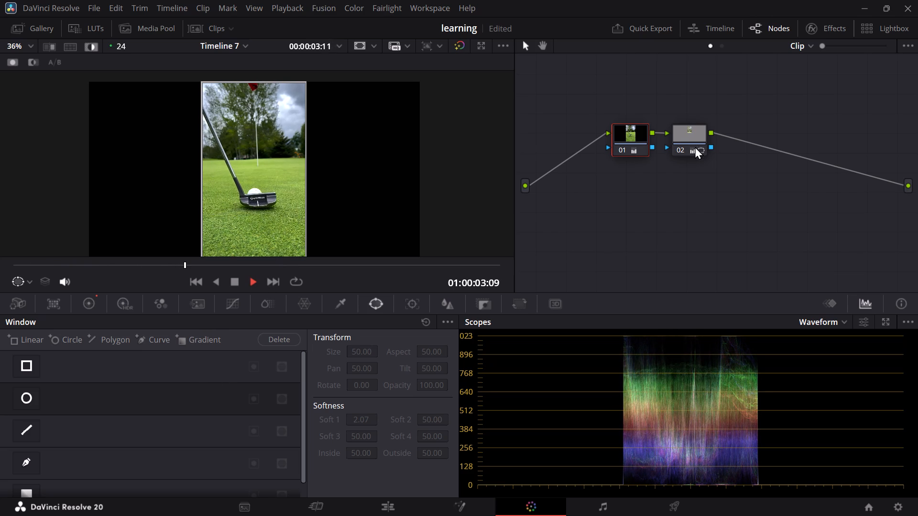
# Compare the shot with node 02 switched on and off, leaving node 02 disabled.
pyautogui.click(689, 140)
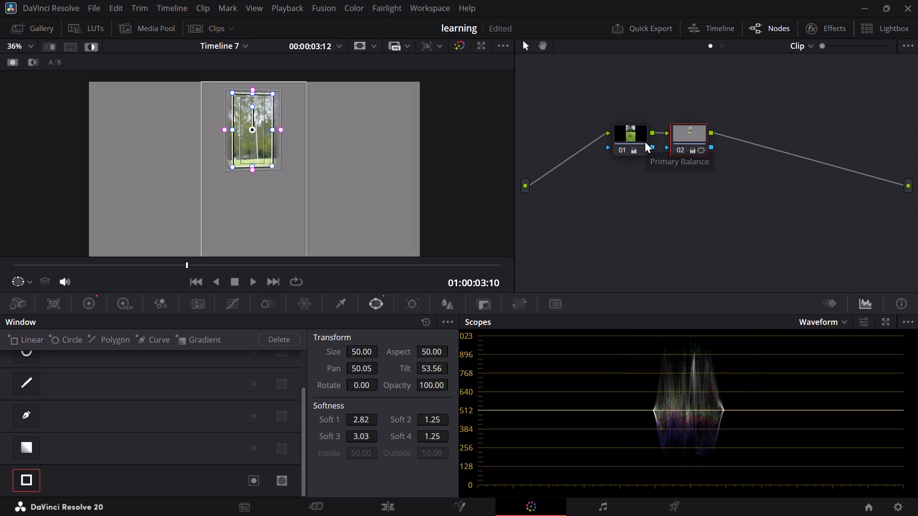
pyautogui.hotkey('ctrl', 'd')
pyautogui.hotkey('ctrl', 'd')
pyautogui.hotkey('ctrl', 'd')
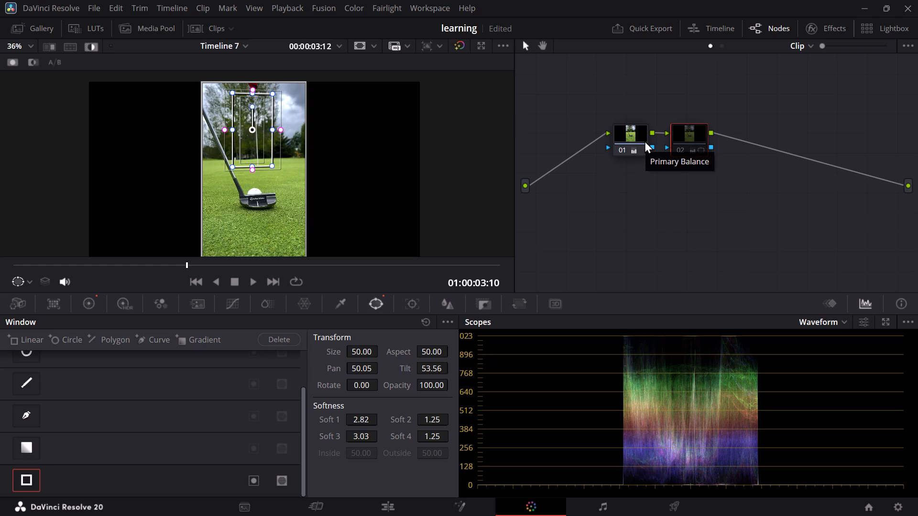
pyautogui.hotkey('ctrl', 'd')
pyautogui.hotkey('ctrl', 'd')
pyautogui.hotkey('ctrl', 'd')
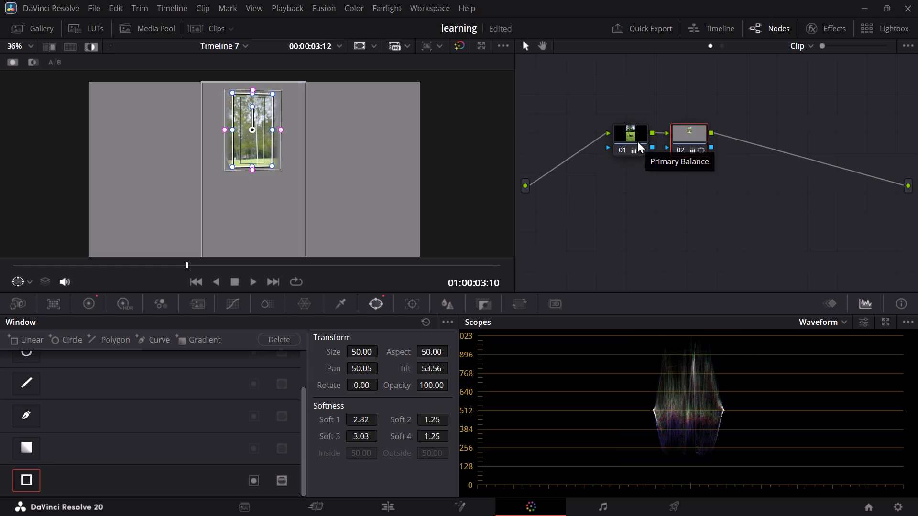
pyautogui.hotkey('ctrl', 'd')
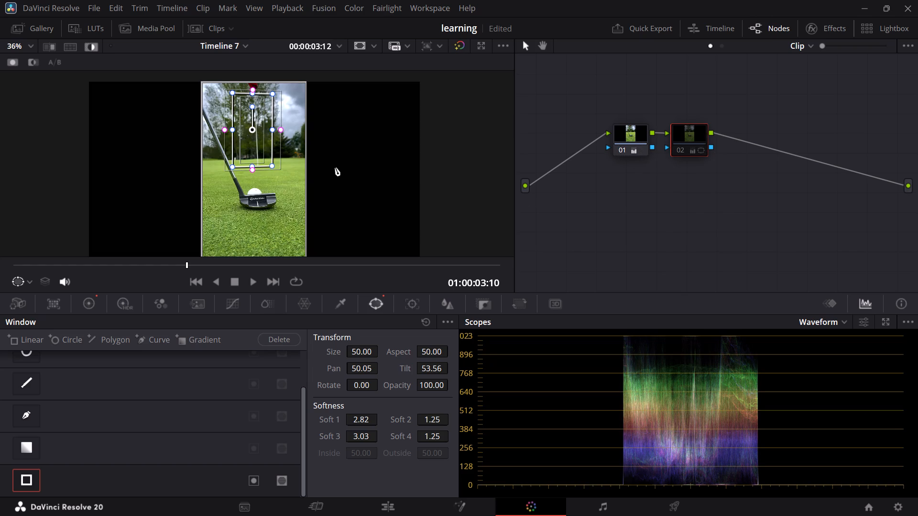
# Play the clip in full-screen view to review the grade, and toggle node 02 for comparison on a paused frame.
pyautogui.write('op')
pyautogui.press('space')
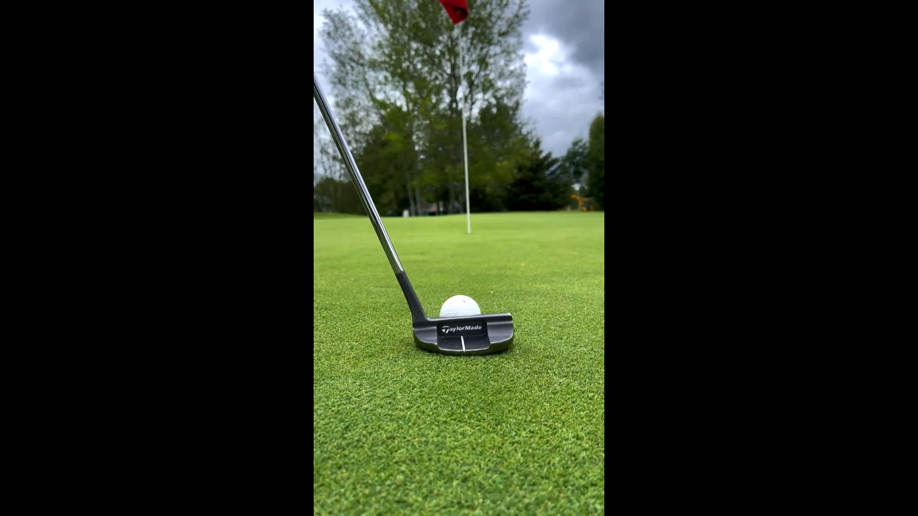
pyautogui.press('space')
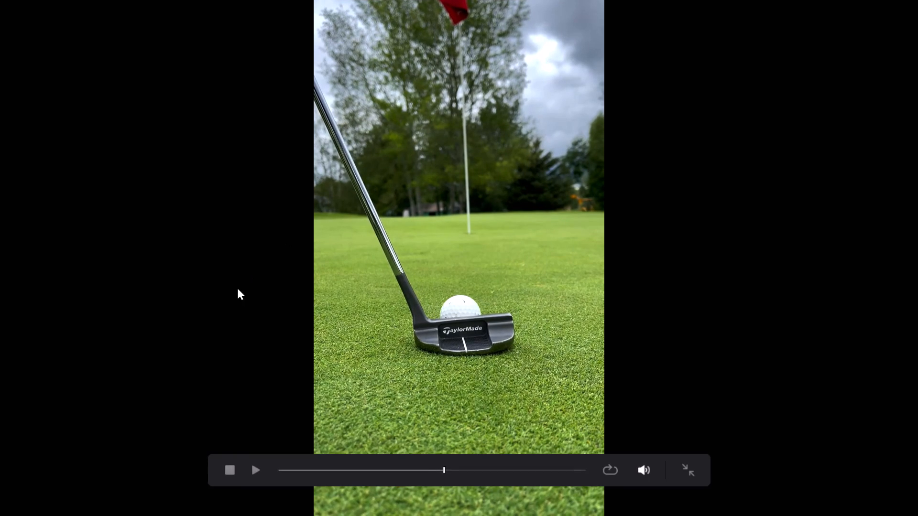
pyautogui.press('space')
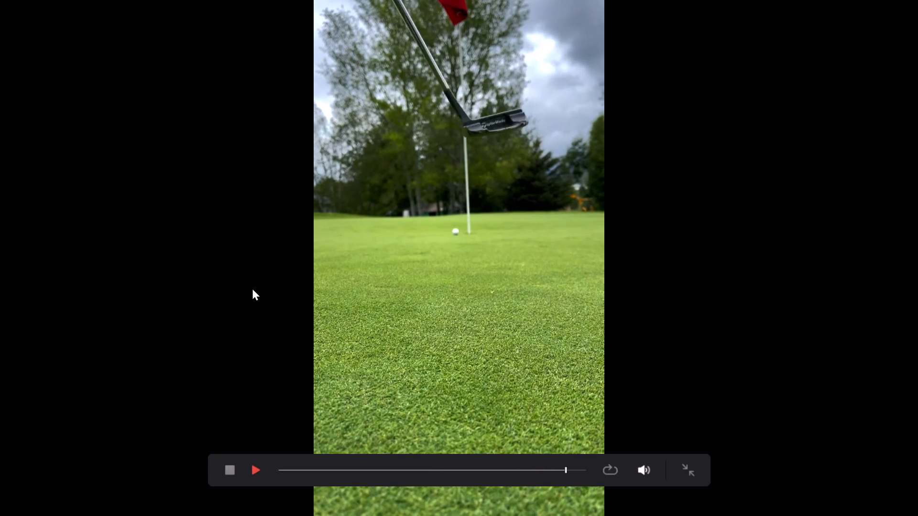
pyautogui.press('space')
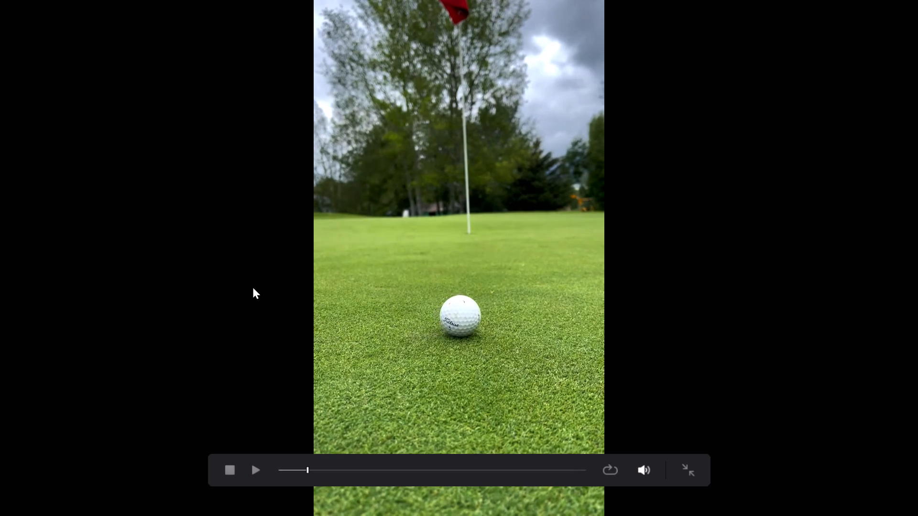
pyautogui.hotkey('ctrl', 'd')
pyautogui.hotkey('ctrl', 'd')
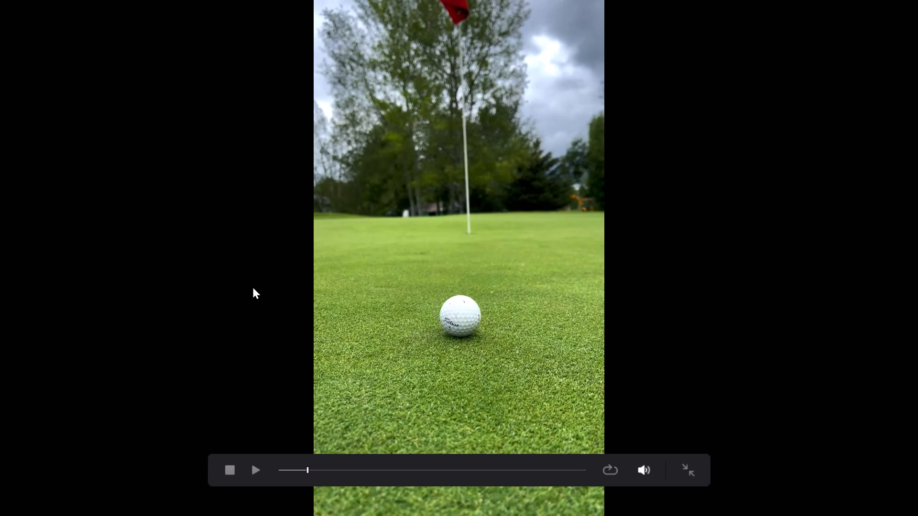
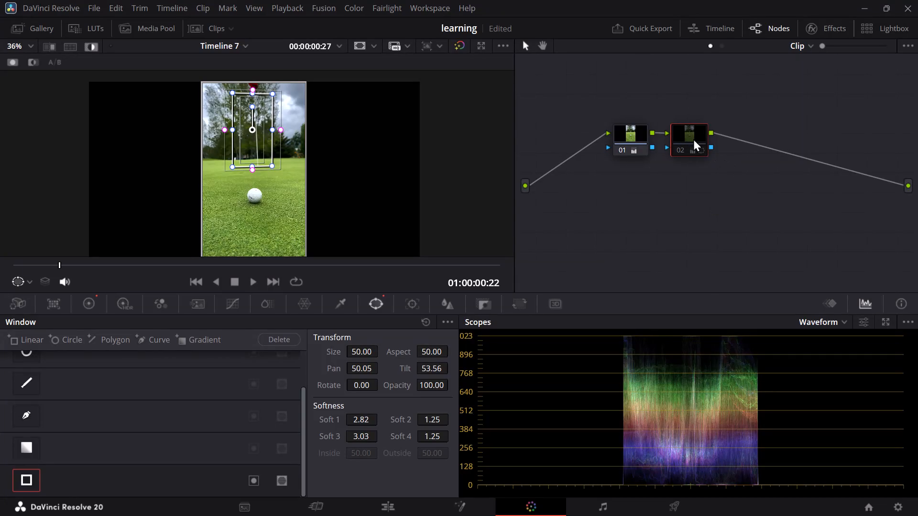
# Re-enable node 02 so the window correction is active, and select node 01.
pyautogui.click(693, 139)
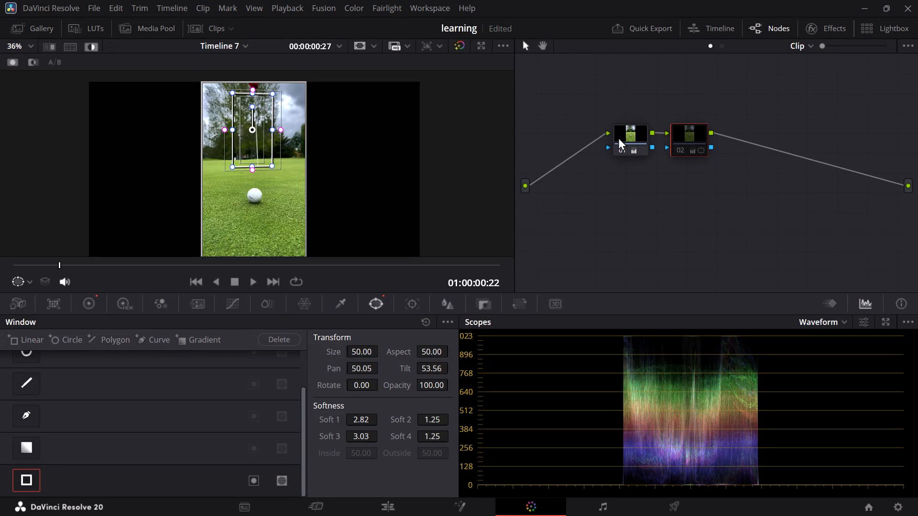
pyautogui.hotkey('ctrl', 'd')
pyautogui.click(627, 138)
pyautogui.click(640, 196)
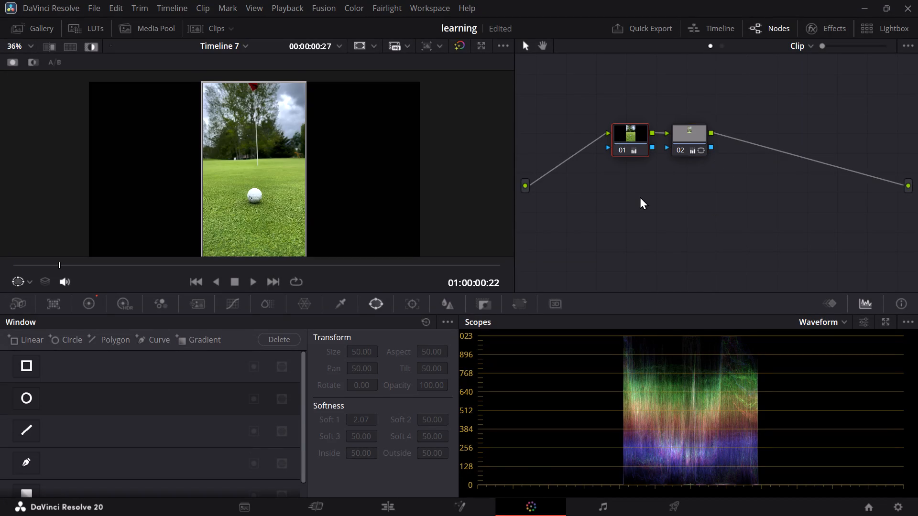
pyautogui.doubleClick(640, 196)
# Return the playhead to the first frame of the clip.
pyautogui.moveTo(54, 267); pyautogui.dragTo(0, 269)
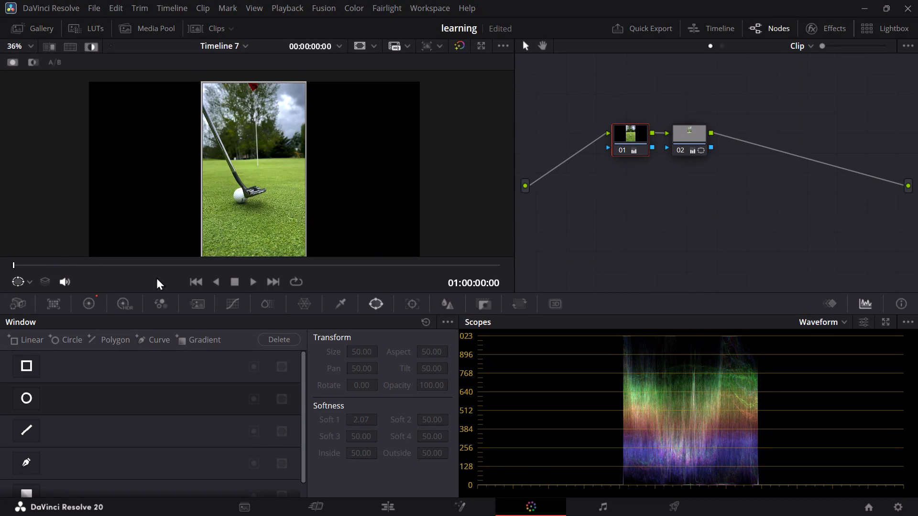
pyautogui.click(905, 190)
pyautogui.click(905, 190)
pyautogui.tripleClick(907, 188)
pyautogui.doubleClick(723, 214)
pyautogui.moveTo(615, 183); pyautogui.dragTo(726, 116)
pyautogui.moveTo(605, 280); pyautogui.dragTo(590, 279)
# Show the clip thumbnails and select clip 01.
pyautogui.click(209, 22)
pyautogui.click(46, 262)
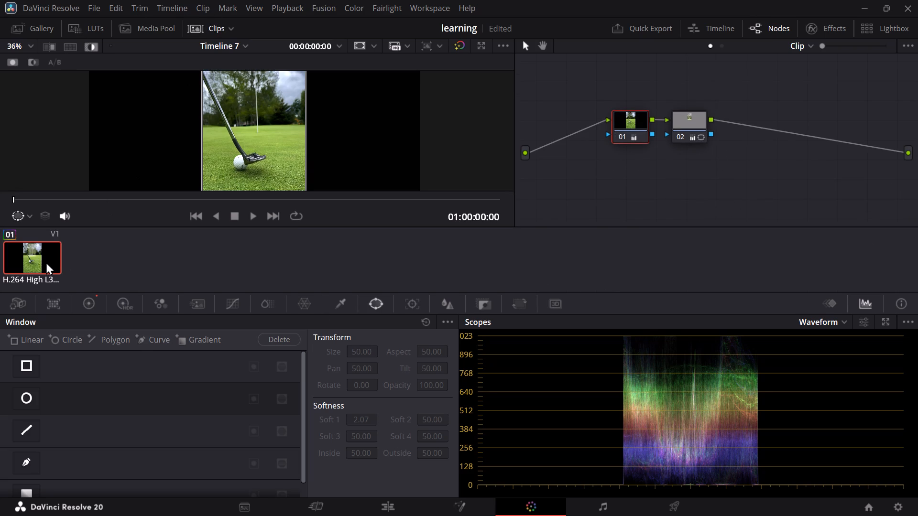
# Play the start of the clip in full-screen view, pause, and compare the frame with node 01 switched on and off.
pyautogui.write('p')
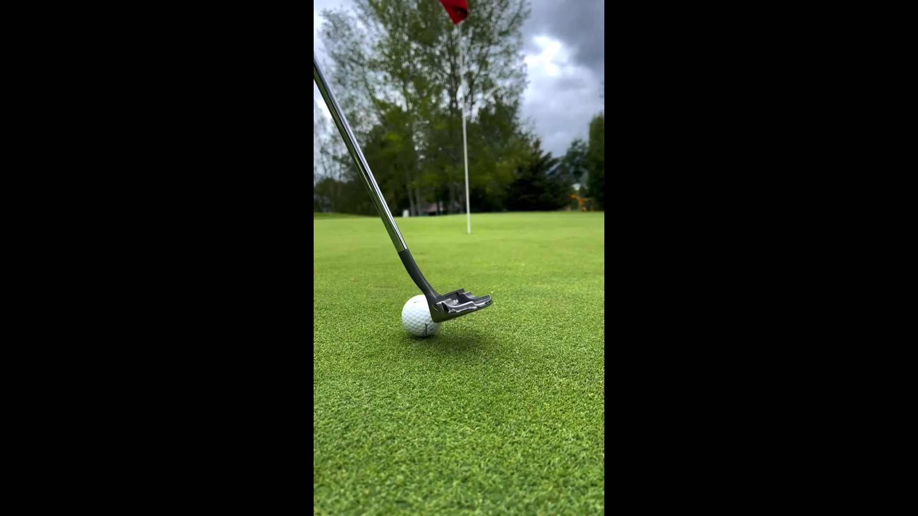
pyautogui.press('space')
pyautogui.press('space')
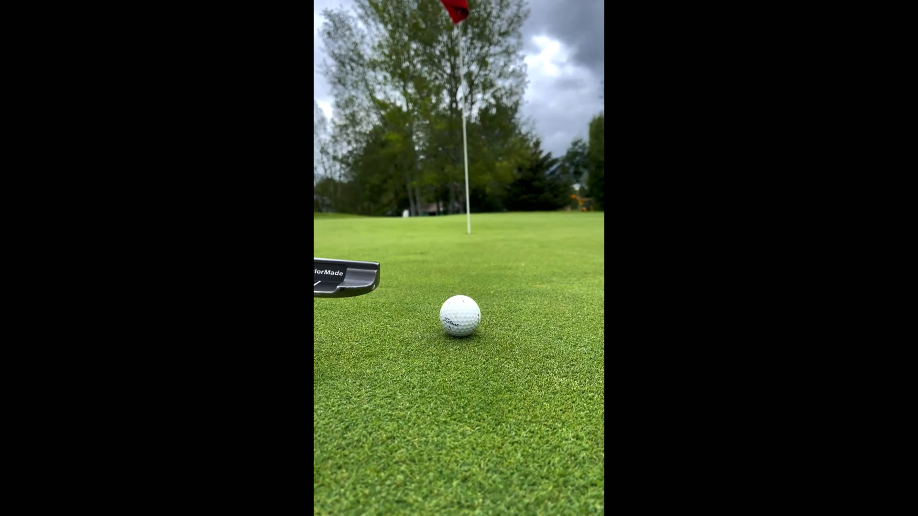
pyautogui.hotkey('ctrl', 'd')
pyautogui.hotkey('ctrl', 'd')
pyautogui.hotkey('ctrl', 'd')
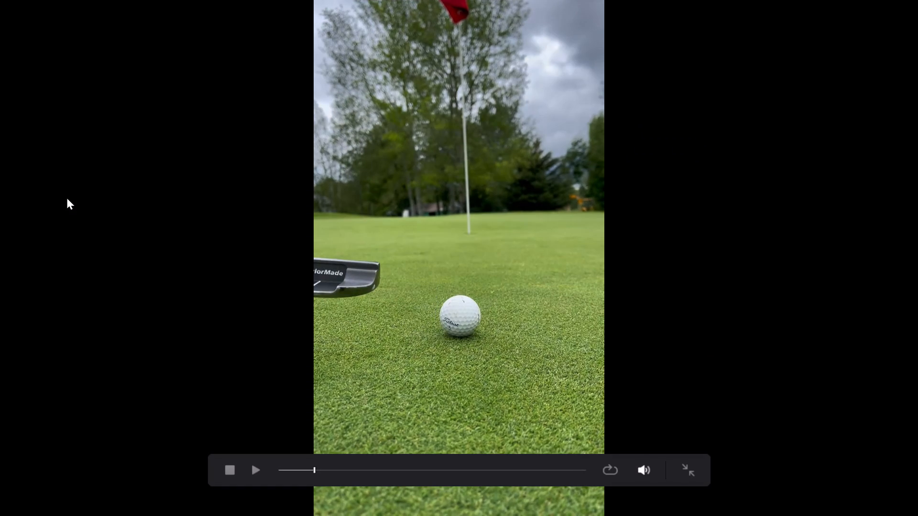
pyautogui.hotkey('ctrl', 'd')
pyautogui.hotkey('ctrl', 'd')
pyautogui.hotkey('ctrl', 'd')
pyautogui.hotkey('ctrl', 'd')
pyautogui.hotkey('ctrl', 'd')
# Resume full-screen playback while toggling node 01, and pause near the clip's end with node 01 enabled to compare the grade.
pyautogui.hotkey('ctrl', 'space')
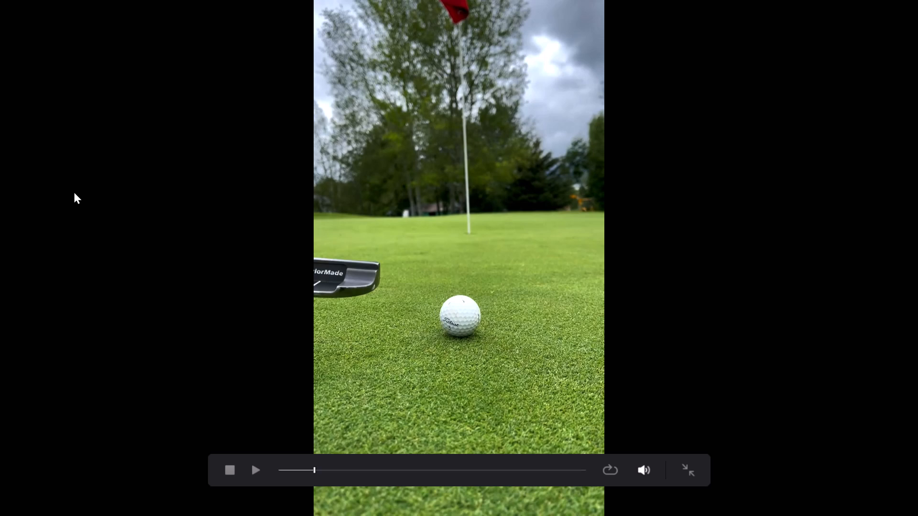
pyautogui.press('space')
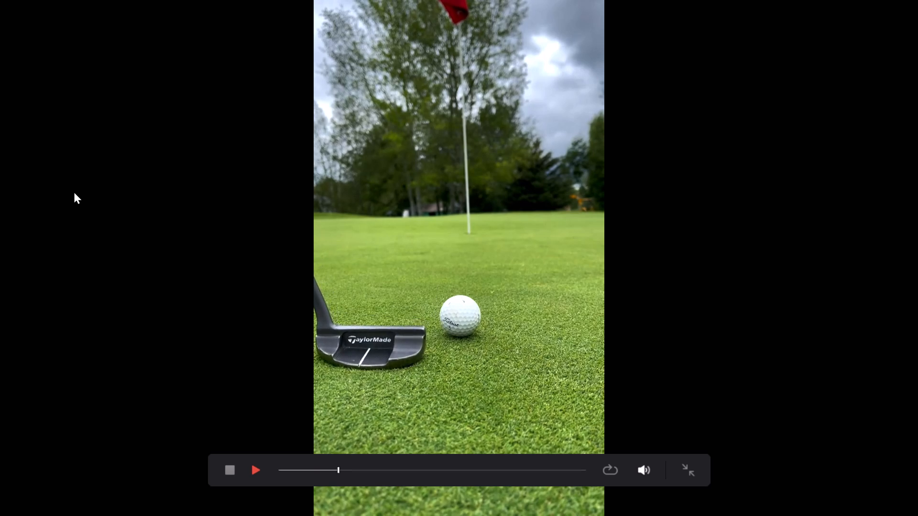
pyautogui.press('d')
pyautogui.hotkey('ctrl', 'd')
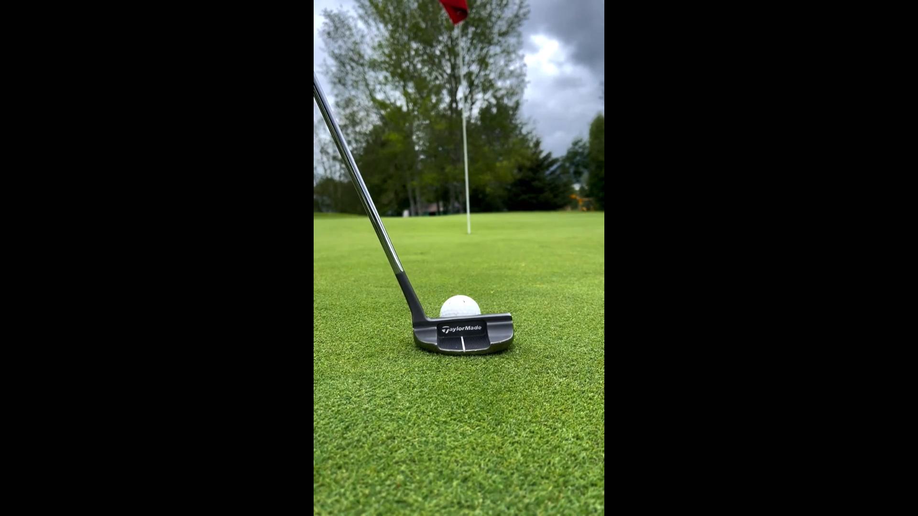
pyautogui.hotkey('ctrl', 'd')
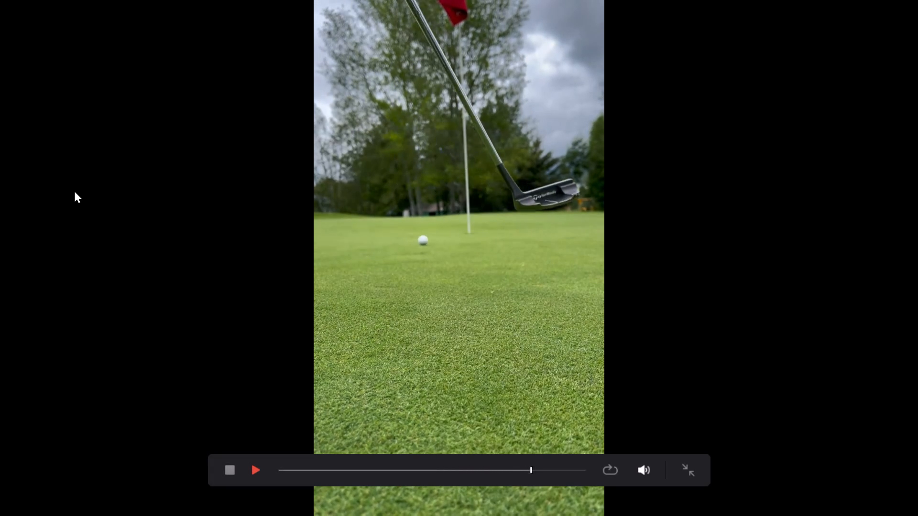
pyautogui.press('space')
pyautogui.hotkey('ctrl', 'd')
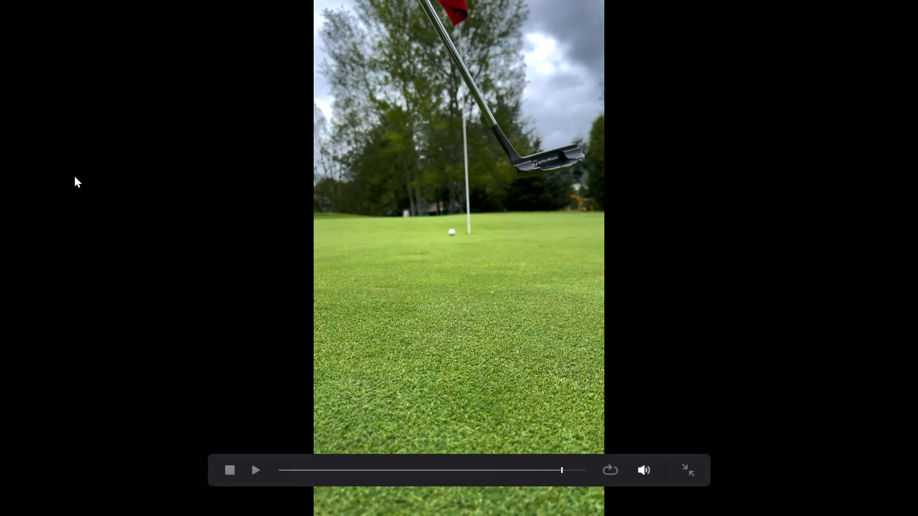
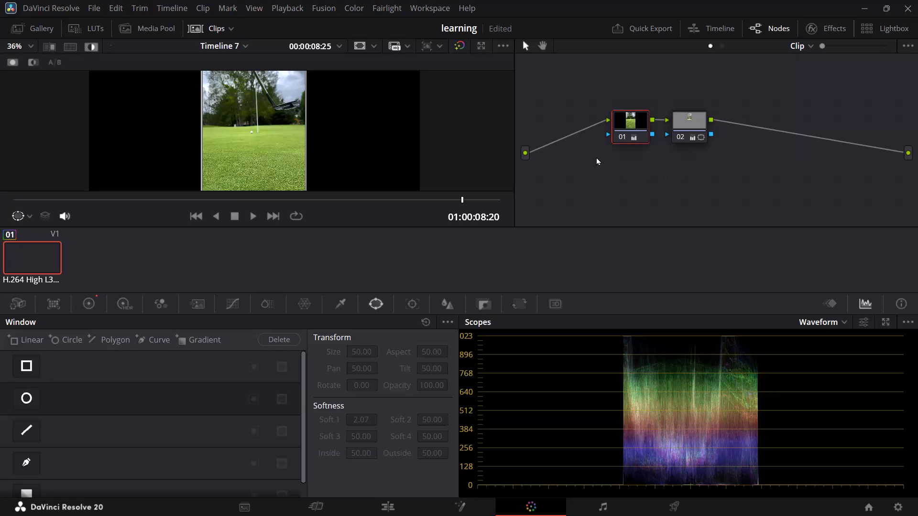
# Return the playhead to the first frame of the clip, keeping the waveform scope in view.
pyautogui.click(620, 177)
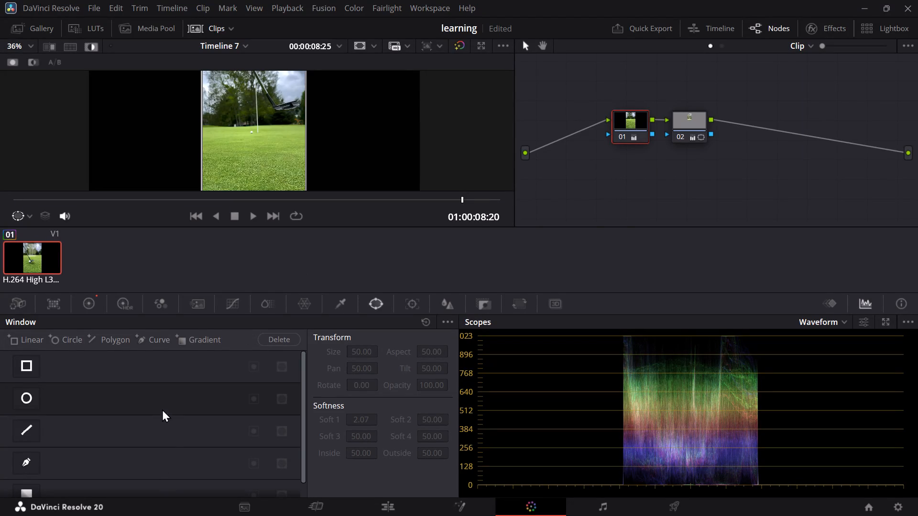
pyautogui.moveTo(458, 201); pyautogui.dragTo(8, 274)
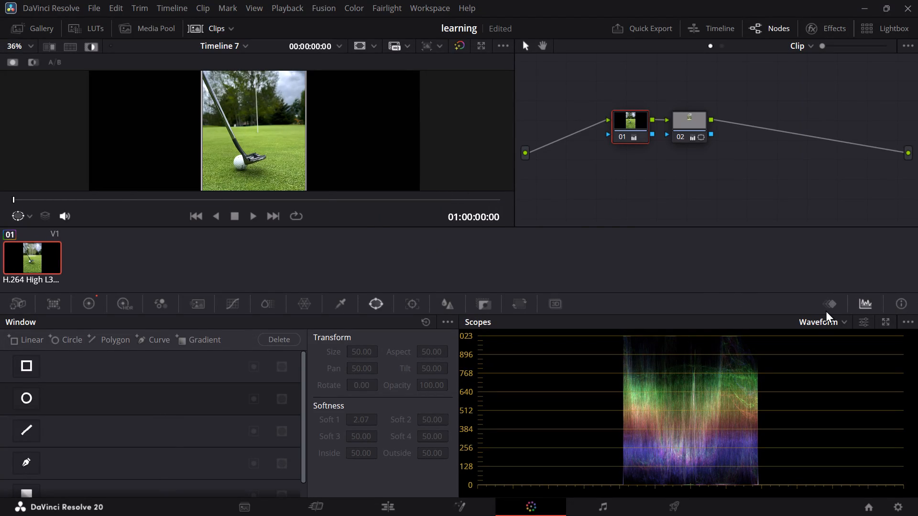
pyautogui.click(826, 310)
pyautogui.click(872, 305)
# Select node 02 and examine its linear window's placement on the trees and its transform and softness settings.
pyautogui.click(697, 122)
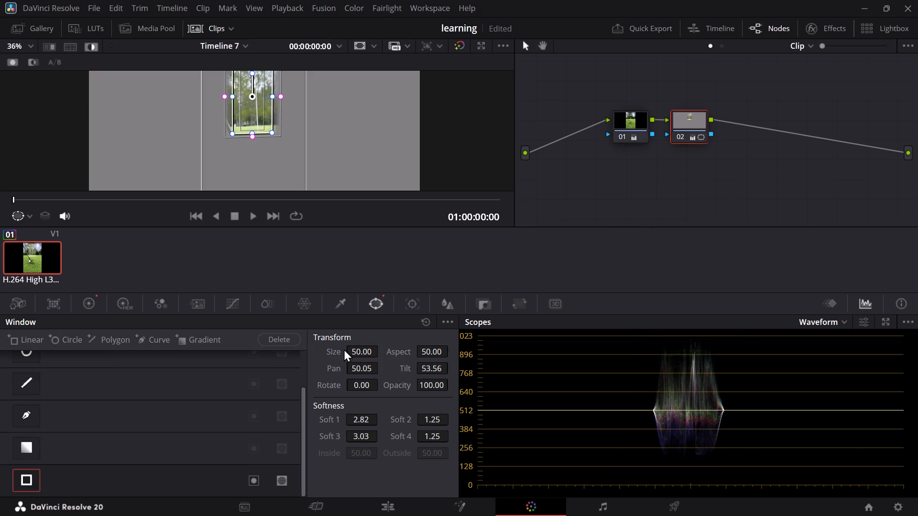
pyautogui.scroll(1, 244, 442)
pyautogui.scroll(-6, 244, 441)
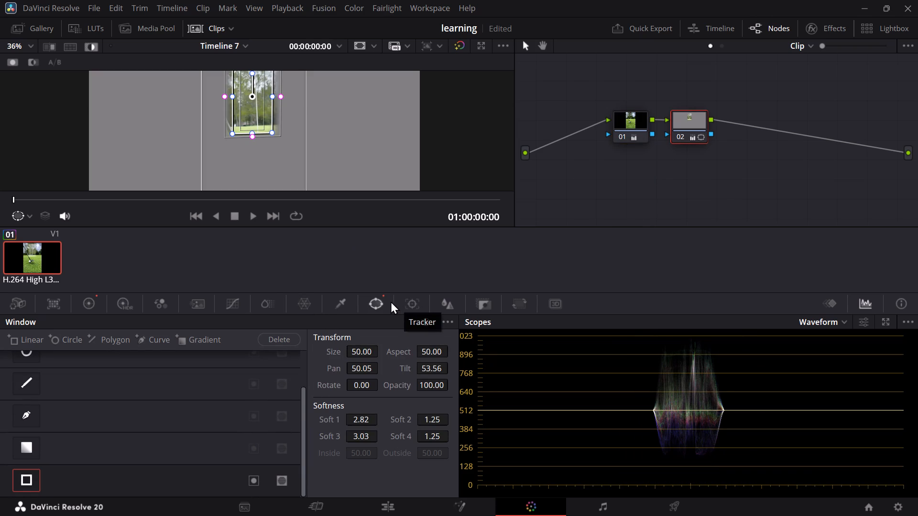
pyautogui.scroll(-3, 200, 448)
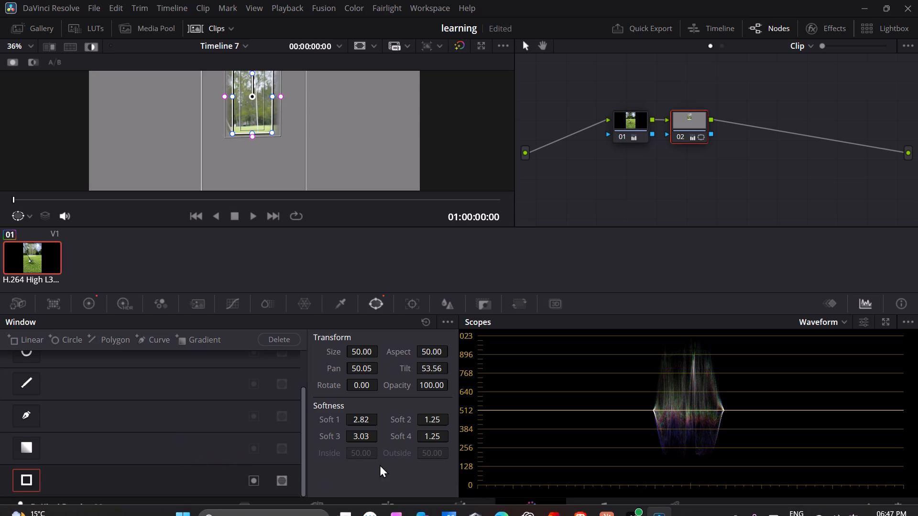
pyautogui.click(146, 477)
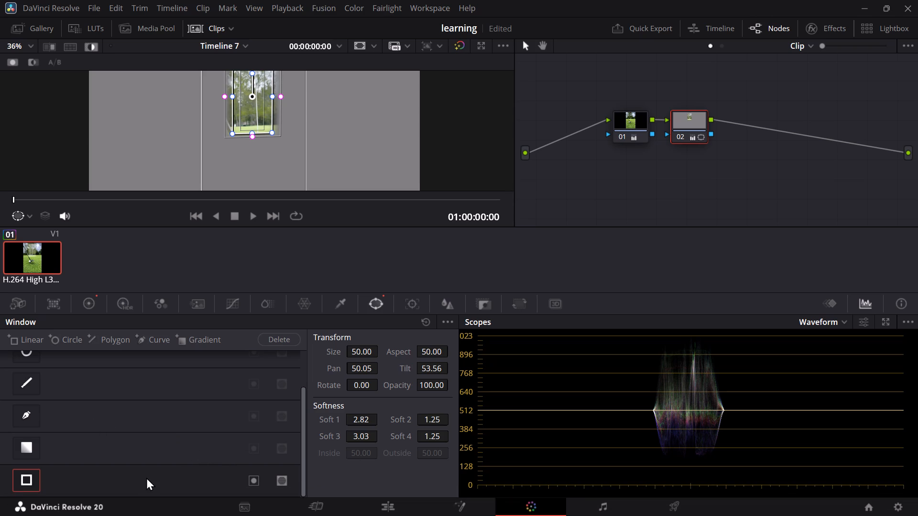
pyautogui.scroll(2, 253, 160)
pyautogui.scroll(-11, 253, 160)
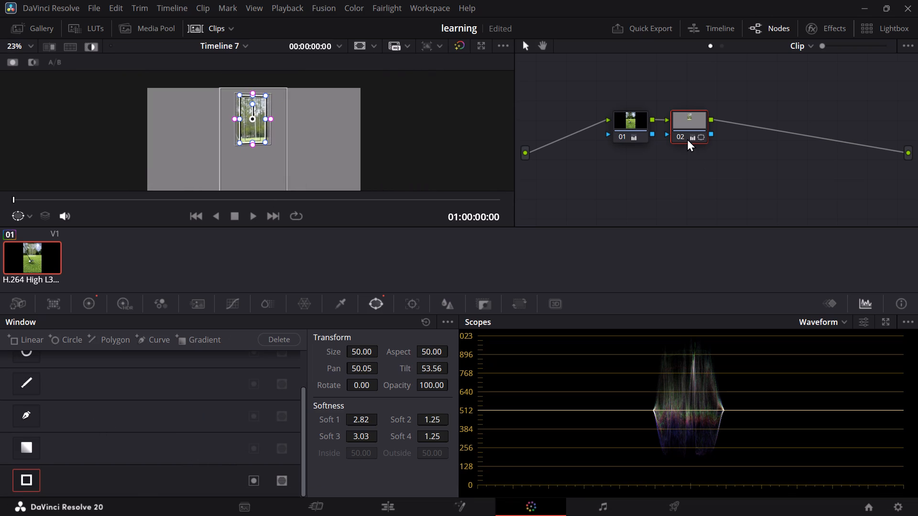
# Delete node 02 with its power window from the node graph.
pyautogui.press('\\')
pyautogui.press('BackSpace')
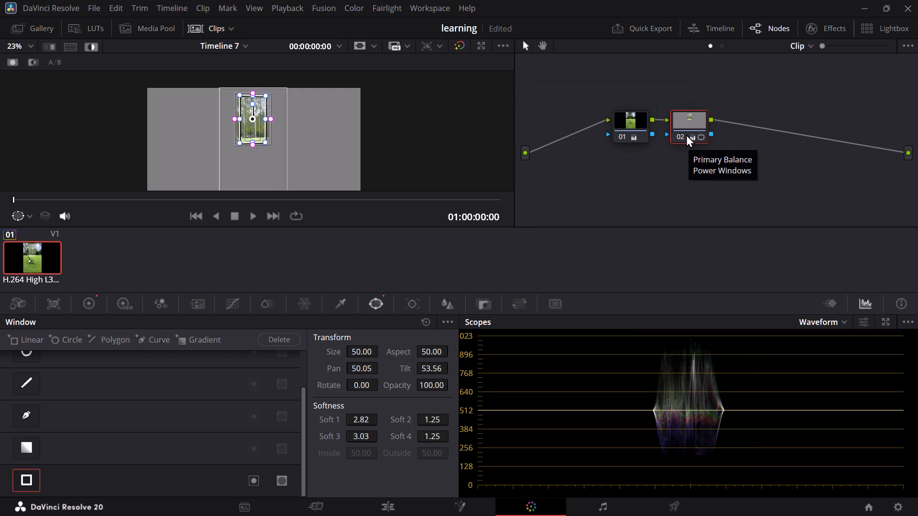
pyautogui.click(686, 134)
pyautogui.press('BackSpace')
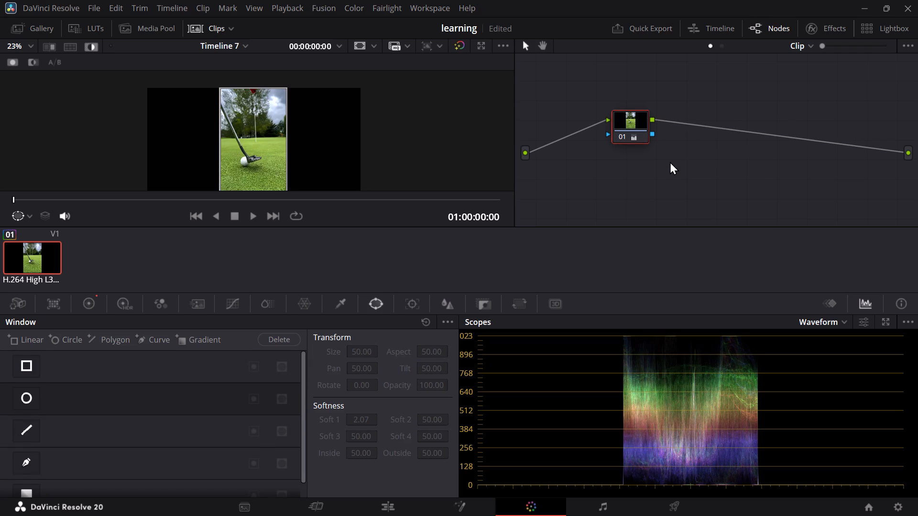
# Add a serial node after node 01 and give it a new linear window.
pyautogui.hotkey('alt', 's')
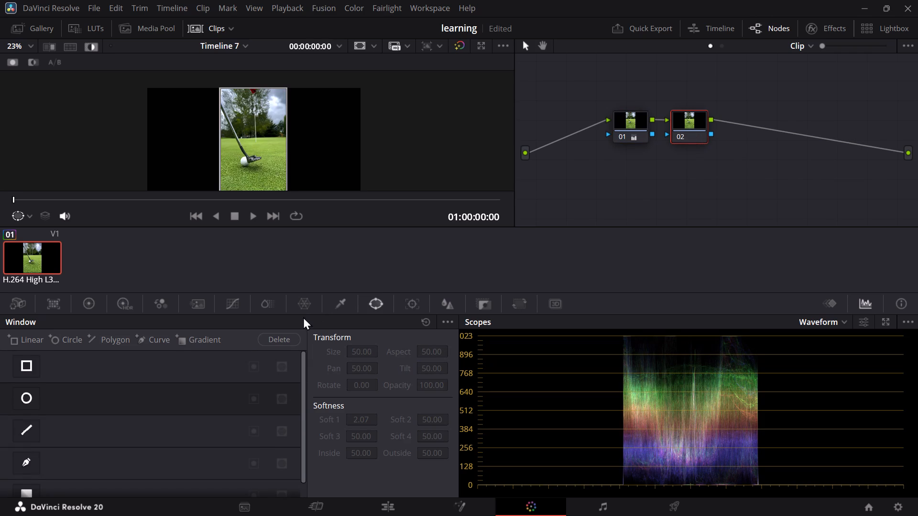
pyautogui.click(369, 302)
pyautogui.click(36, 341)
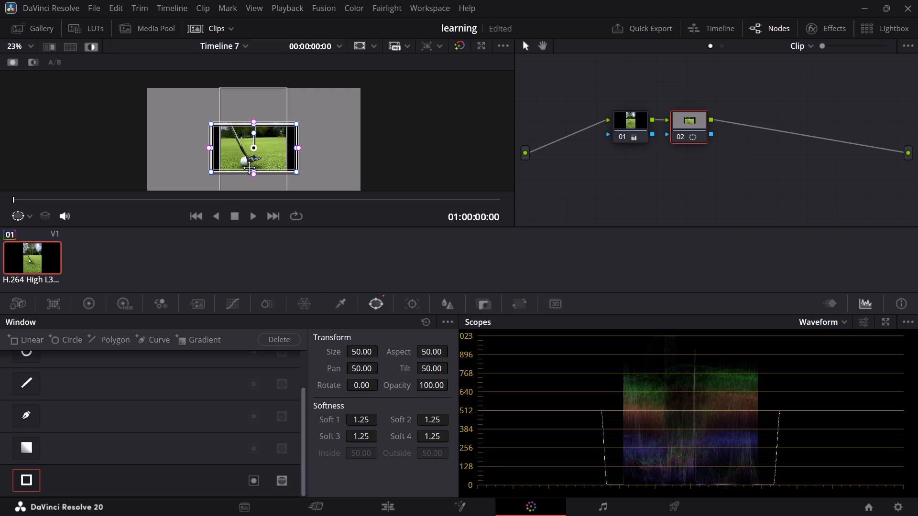
# Switch between nodes 01 and 02 and examine the waveform of the area inside the new window.
pyautogui.scroll(-2, 249, 167)
pyautogui.scroll(1, 249, 167)
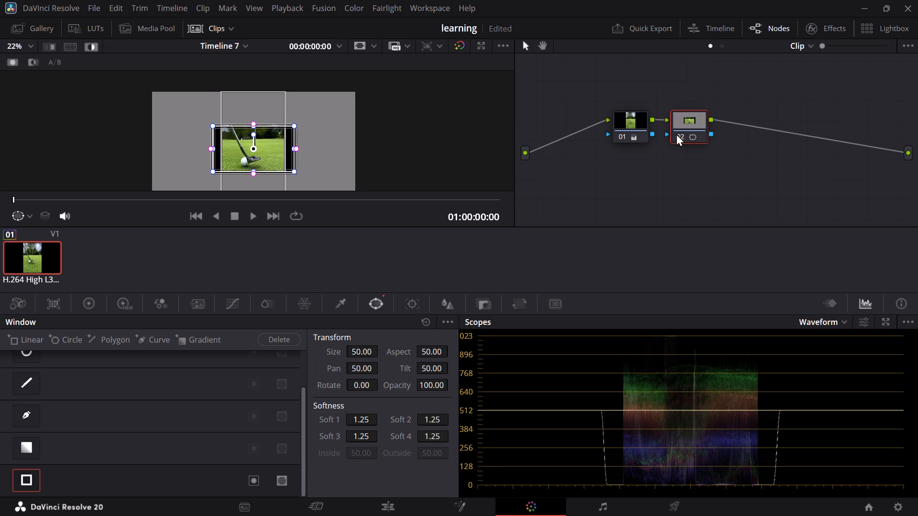
pyautogui.click(628, 123)
pyautogui.click(681, 120)
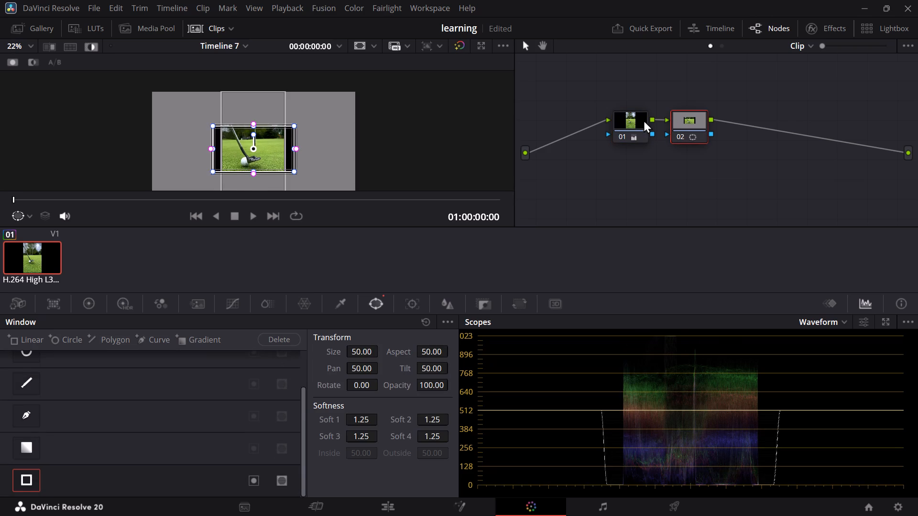
pyautogui.click(640, 120)
pyautogui.click(685, 120)
pyautogui.tripleClick(824, 322)
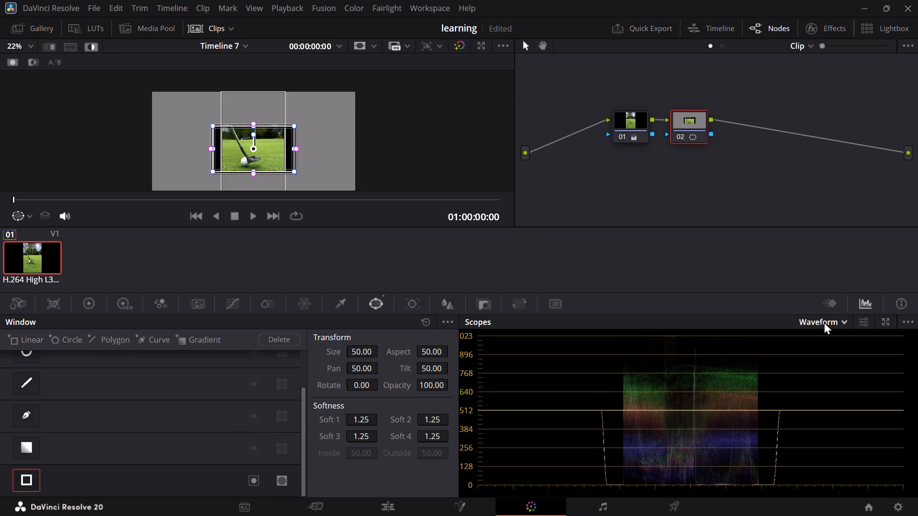
pyautogui.click(824, 322)
pyautogui.moveTo(702, 433); pyautogui.dragTo(699, 401)
pyautogui.moveTo(690, 409); pyautogui.dragTo(690, 410)
pyautogui.moveTo(690, 410); pyautogui.dragTo(685, 388)
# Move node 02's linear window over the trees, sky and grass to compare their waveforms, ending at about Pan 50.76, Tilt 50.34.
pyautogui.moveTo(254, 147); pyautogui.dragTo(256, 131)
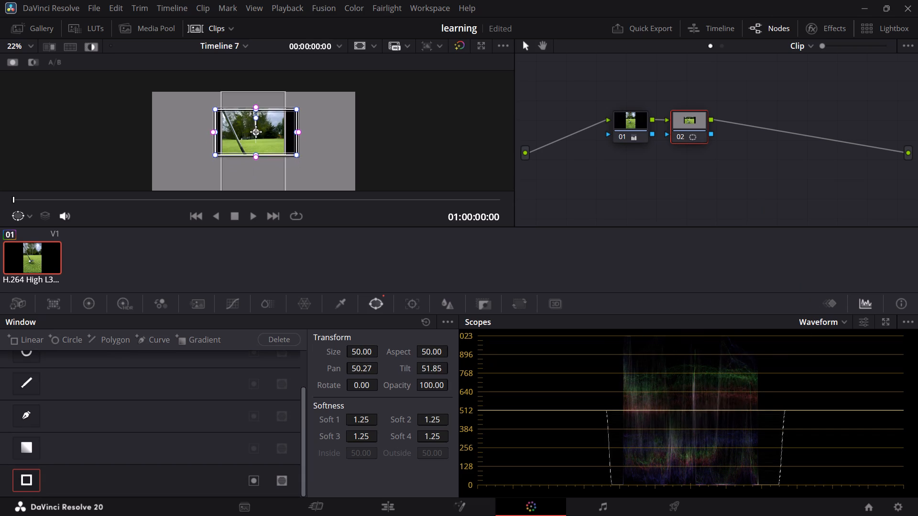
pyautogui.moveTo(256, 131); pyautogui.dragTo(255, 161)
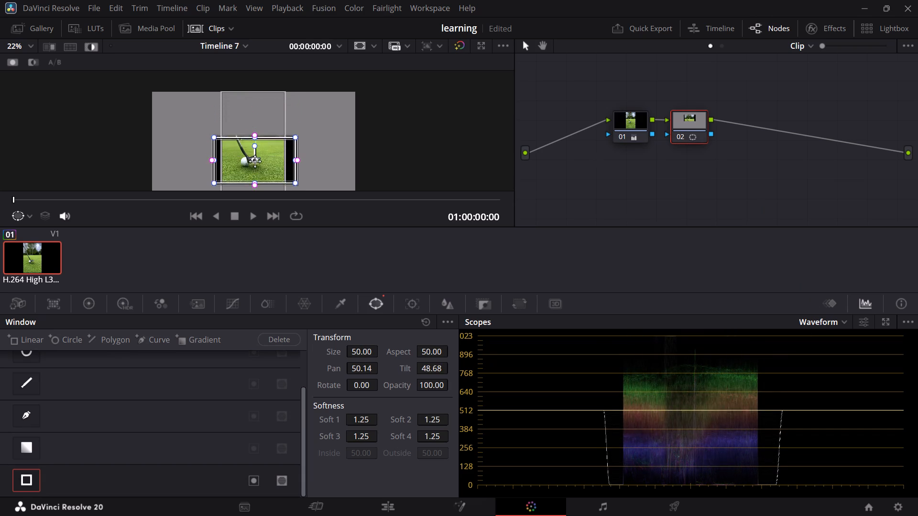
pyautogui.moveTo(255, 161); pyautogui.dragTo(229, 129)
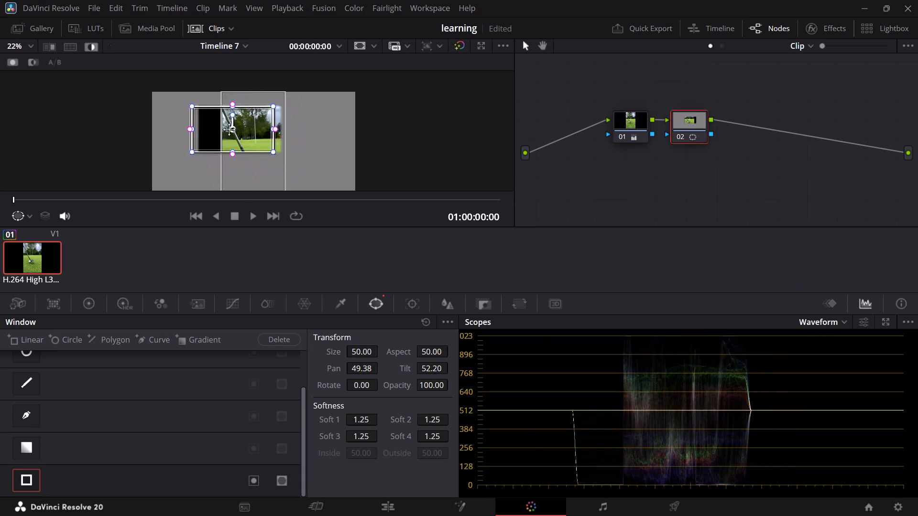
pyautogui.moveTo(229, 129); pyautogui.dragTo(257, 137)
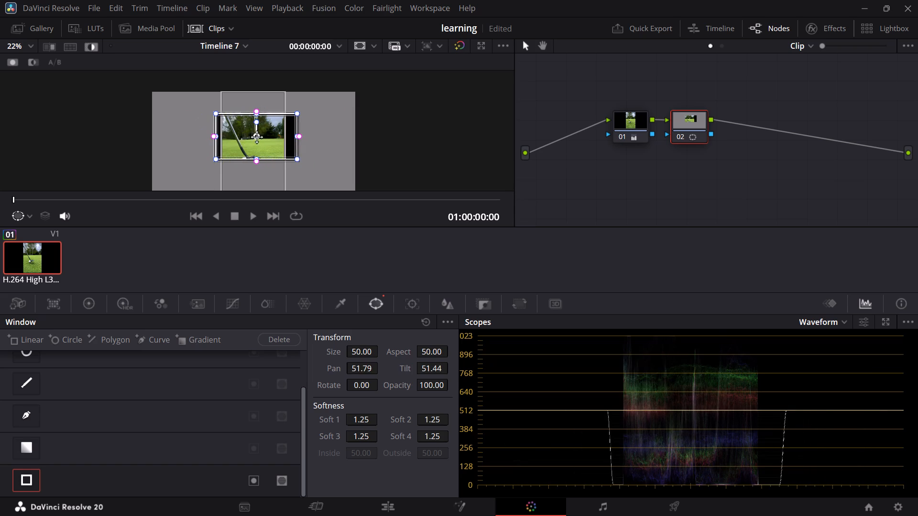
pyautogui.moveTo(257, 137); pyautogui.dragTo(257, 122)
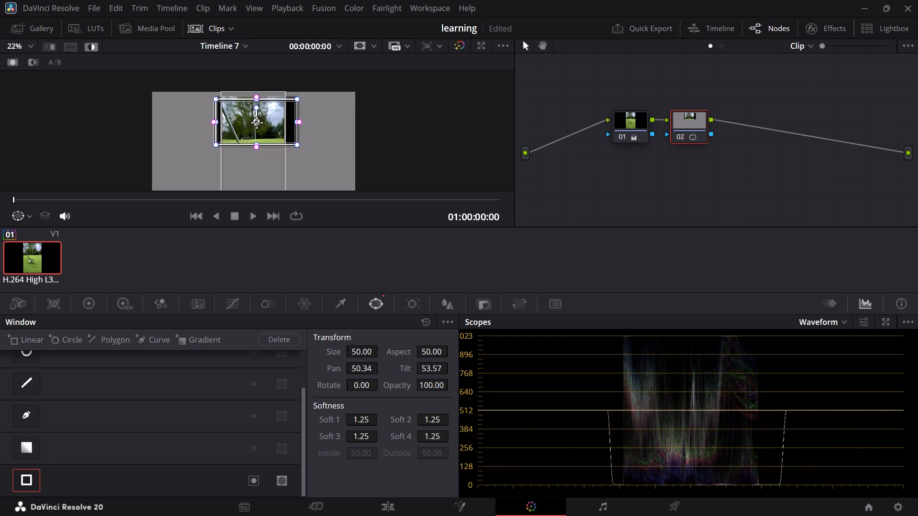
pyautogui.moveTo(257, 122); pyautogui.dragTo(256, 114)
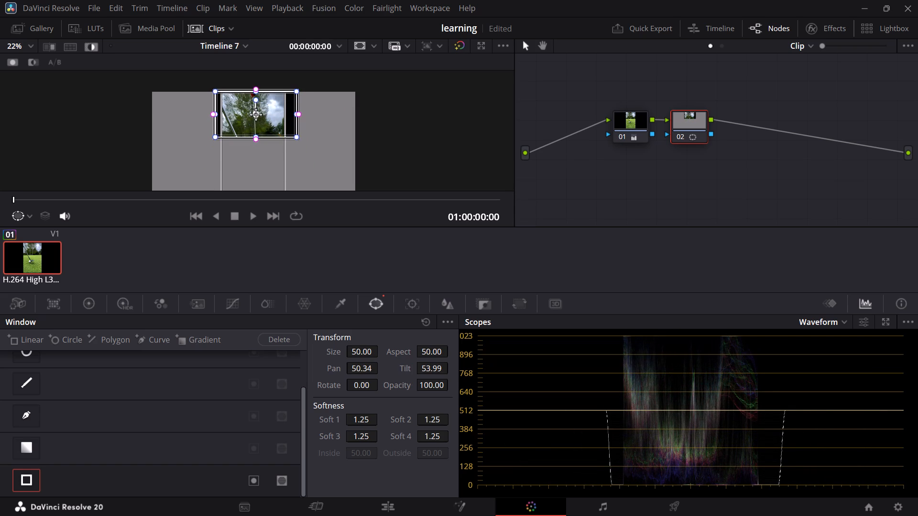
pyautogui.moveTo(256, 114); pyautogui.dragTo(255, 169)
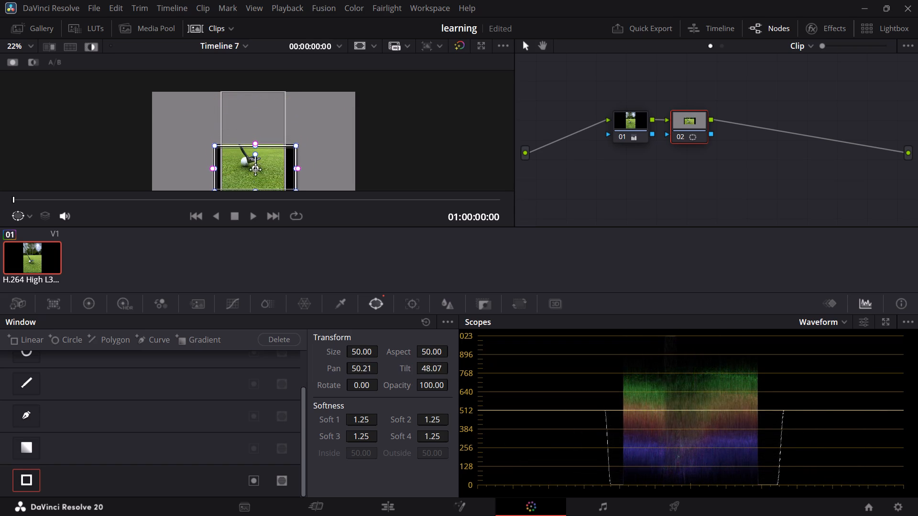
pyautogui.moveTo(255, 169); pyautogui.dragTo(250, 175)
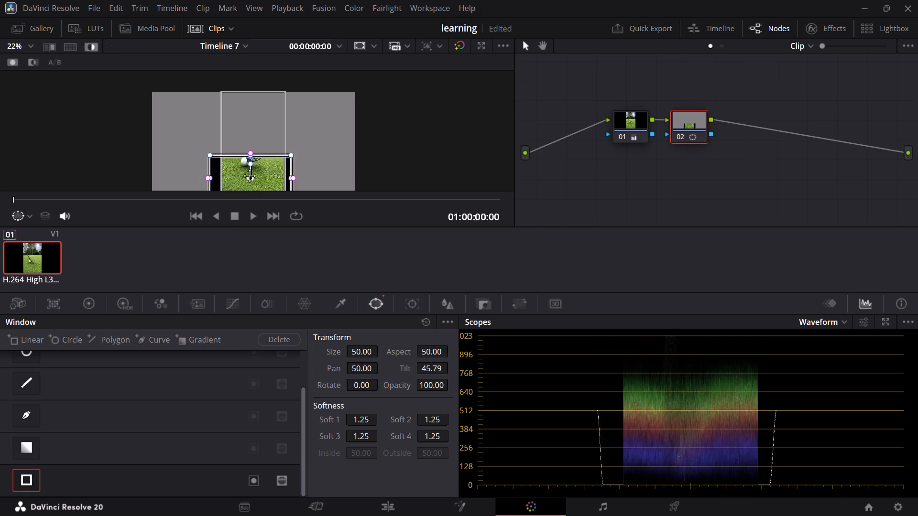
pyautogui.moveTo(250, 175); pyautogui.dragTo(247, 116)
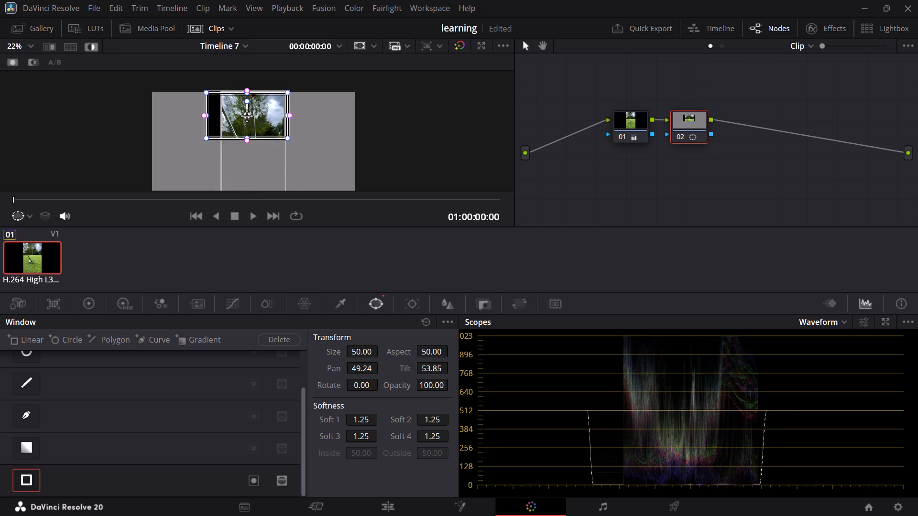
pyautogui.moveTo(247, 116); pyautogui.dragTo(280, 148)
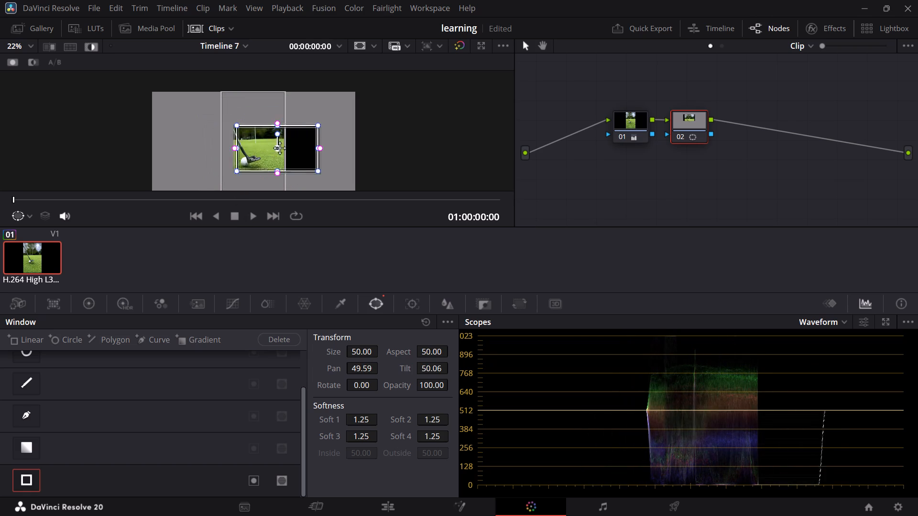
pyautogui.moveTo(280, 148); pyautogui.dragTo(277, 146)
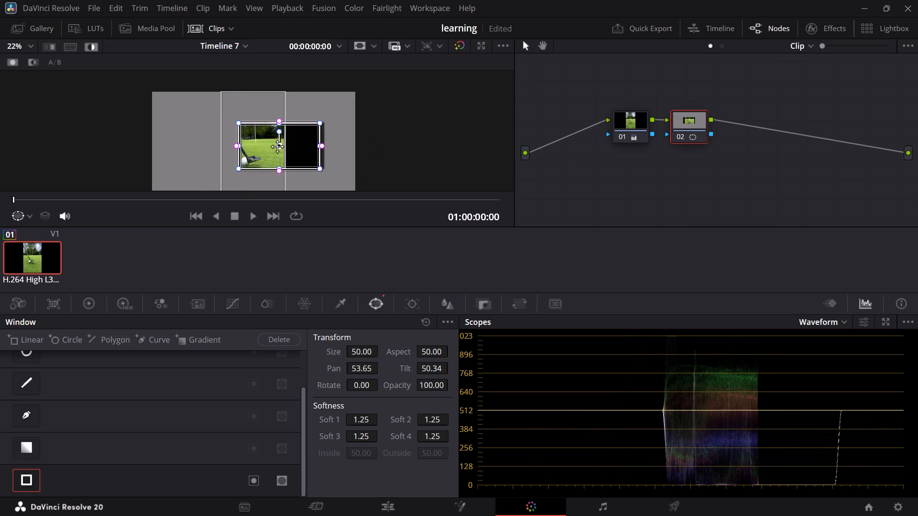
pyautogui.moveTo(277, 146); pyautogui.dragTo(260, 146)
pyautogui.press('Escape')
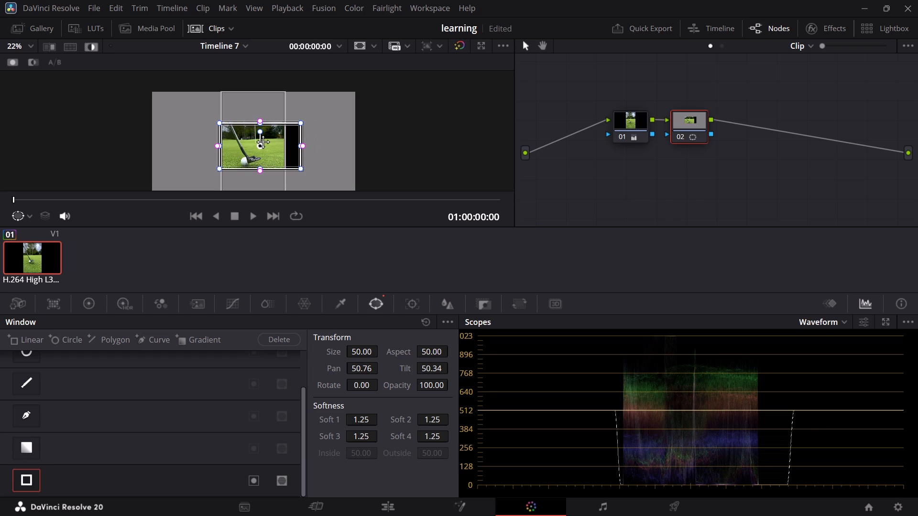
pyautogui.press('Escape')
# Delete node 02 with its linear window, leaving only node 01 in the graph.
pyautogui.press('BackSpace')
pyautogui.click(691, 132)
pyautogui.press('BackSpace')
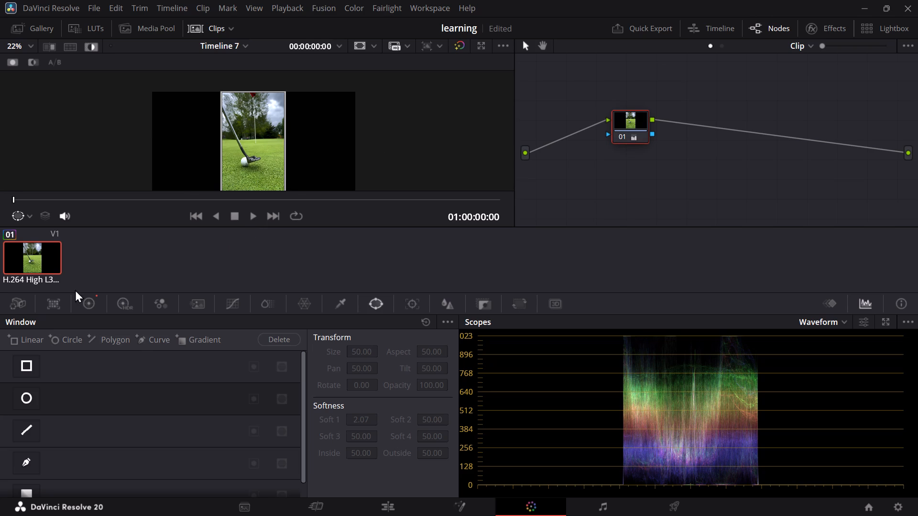
# Switch to the Edit page for Timeline 7.
pyautogui.click(402, 511)
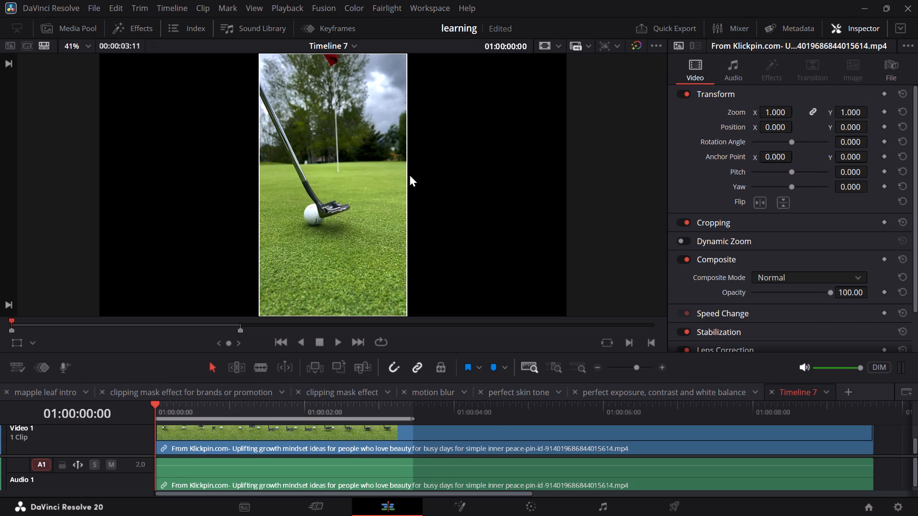
# Check the vertical frame guide's edges around the golf clip and look through the viewer's aspect ratio and safe area guide options.
pyautogui.click(408, 174)
pyautogui.moveTo(406, 175); pyautogui.dragTo(445, 179)
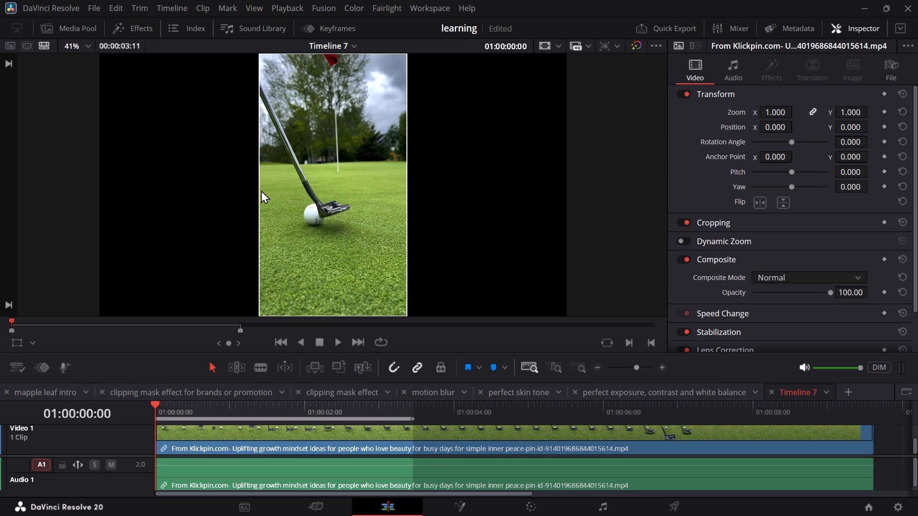
pyautogui.moveTo(261, 190); pyautogui.dragTo(251, 190)
pyautogui.click(264, 189)
pyautogui.click(560, 45)
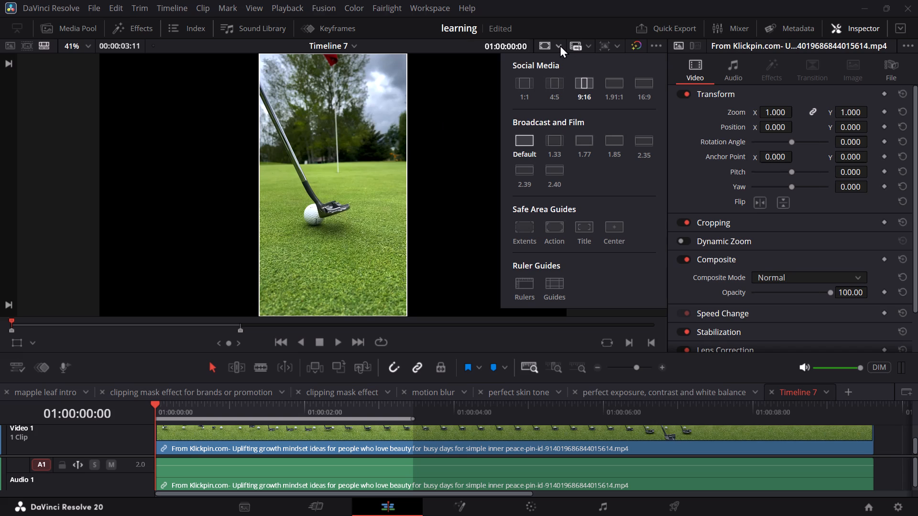
pyautogui.click(737, 28)
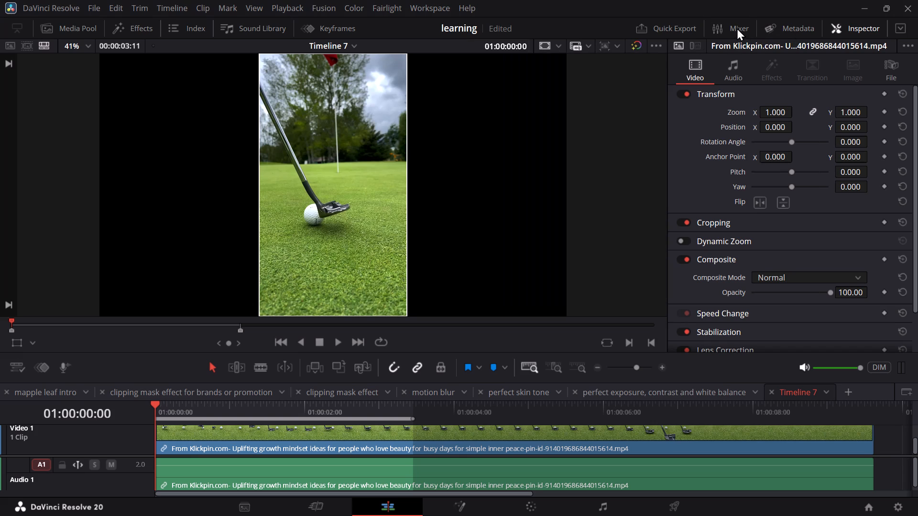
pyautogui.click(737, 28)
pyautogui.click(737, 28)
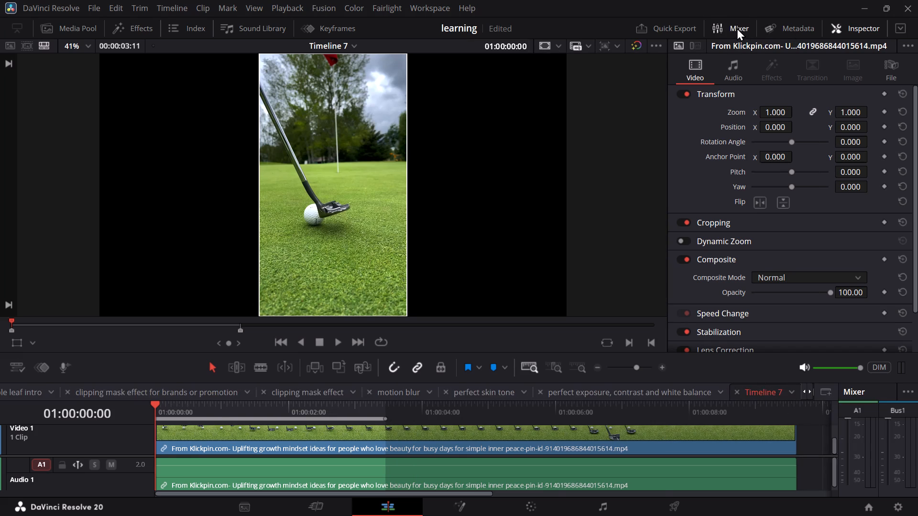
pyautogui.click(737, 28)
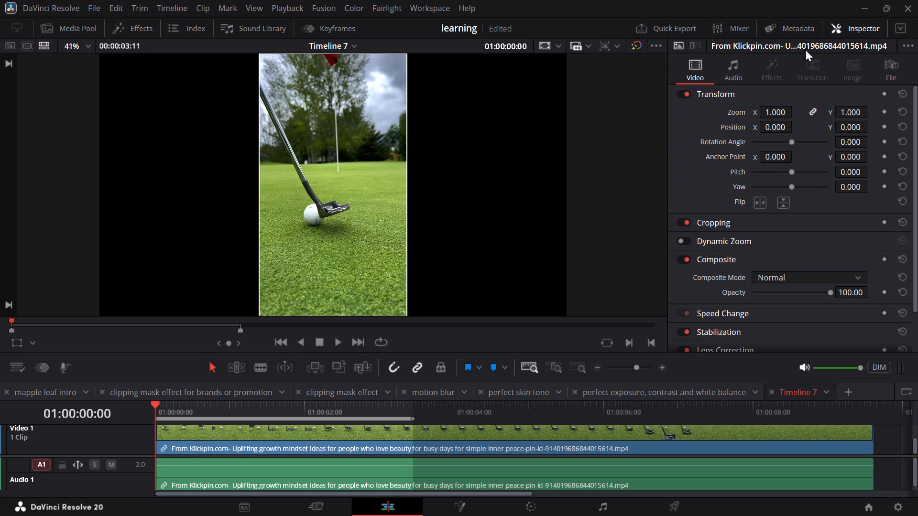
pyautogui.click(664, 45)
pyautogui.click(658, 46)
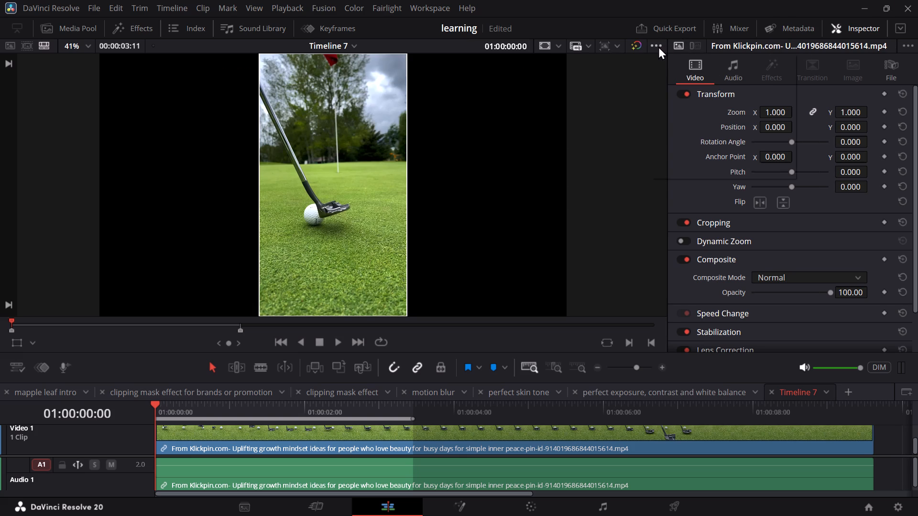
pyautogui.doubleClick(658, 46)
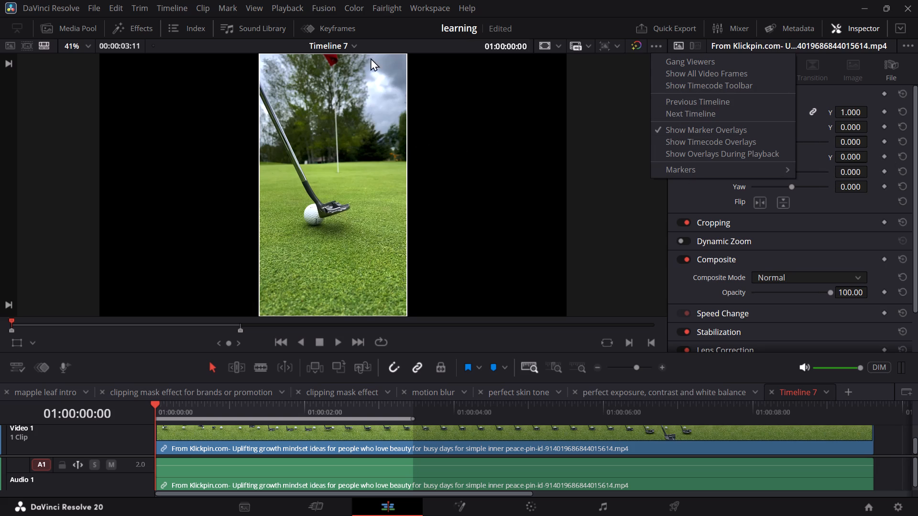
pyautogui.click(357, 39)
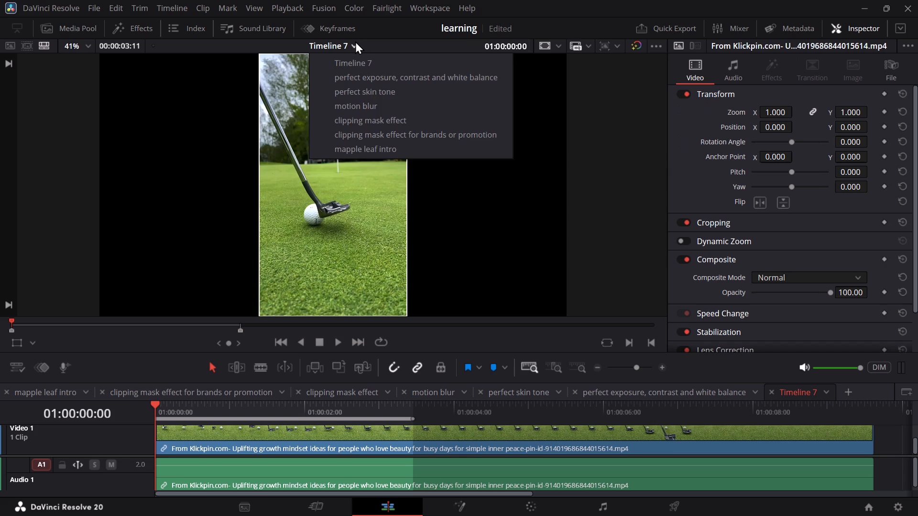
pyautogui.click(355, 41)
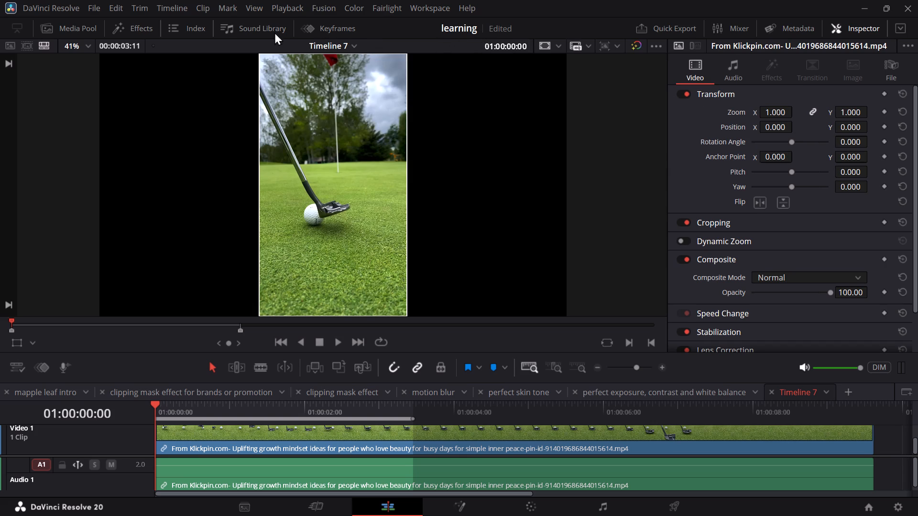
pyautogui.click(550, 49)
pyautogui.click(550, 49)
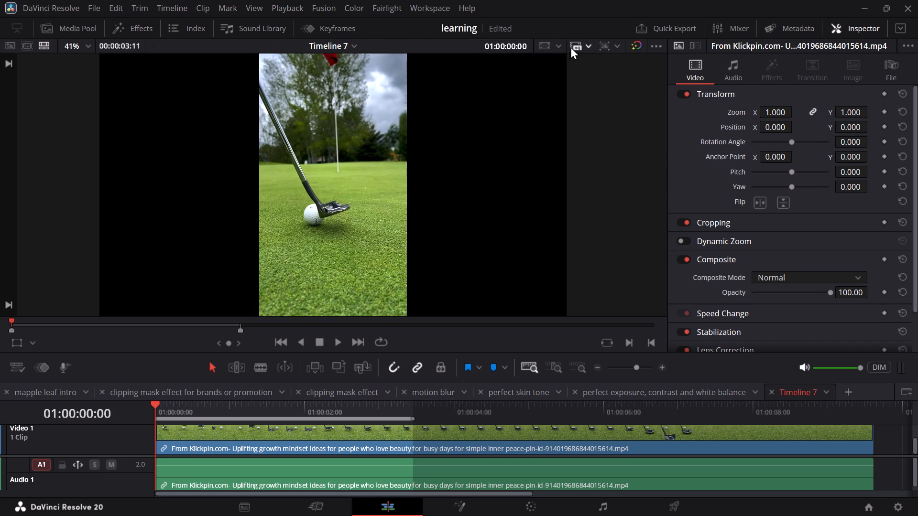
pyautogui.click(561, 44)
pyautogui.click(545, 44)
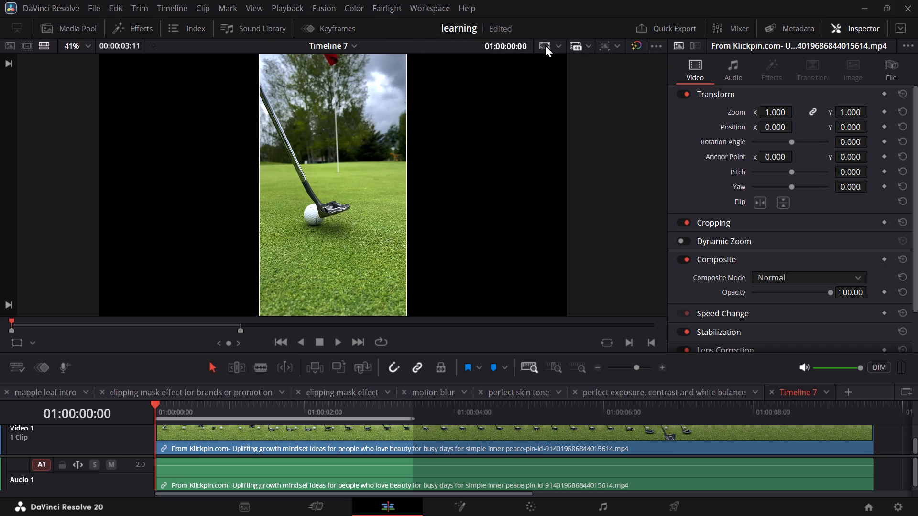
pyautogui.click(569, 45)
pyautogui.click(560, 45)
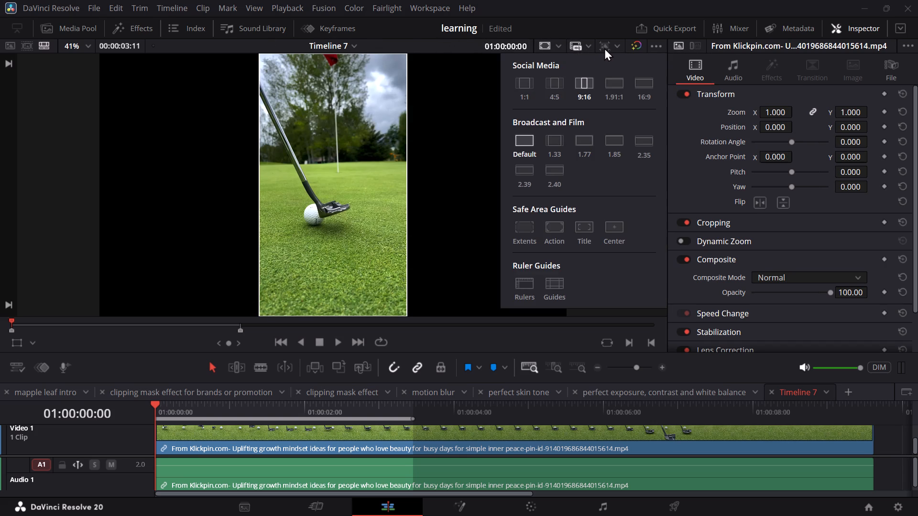
# Set Timeline 7's resolution to the Portrait 1080 x 1920 preset.
pyautogui.click(621, 47)
pyautogui.click(618, 46)
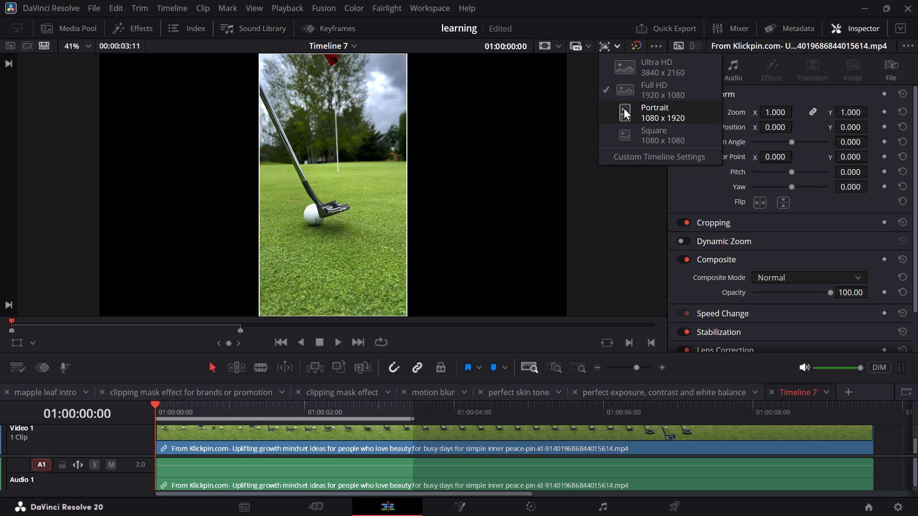
pyautogui.click(634, 117)
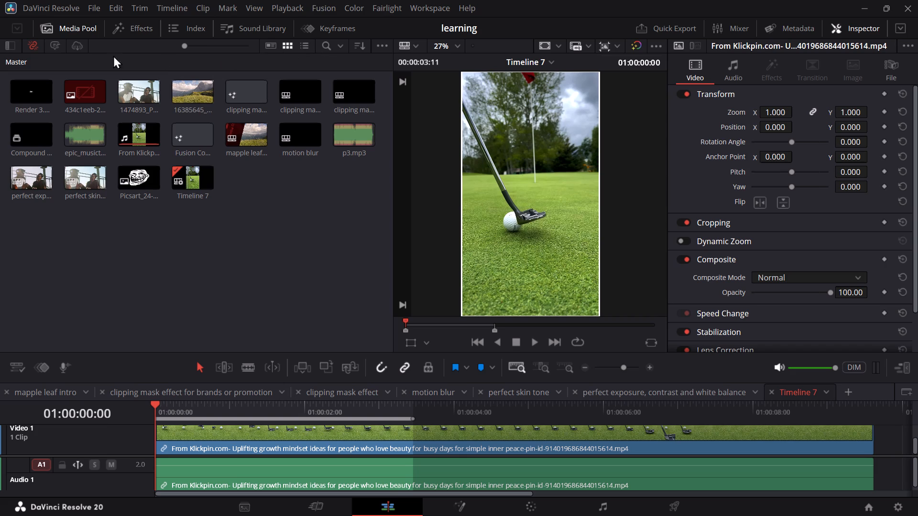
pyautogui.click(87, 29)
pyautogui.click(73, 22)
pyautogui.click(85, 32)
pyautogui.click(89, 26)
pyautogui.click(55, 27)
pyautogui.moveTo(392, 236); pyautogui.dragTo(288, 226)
# Scrub through the golf clip in Timeline 7 to review its portrait framing, returning to the start.
pyautogui.moveTo(156, 403); pyautogui.dragTo(494, 443)
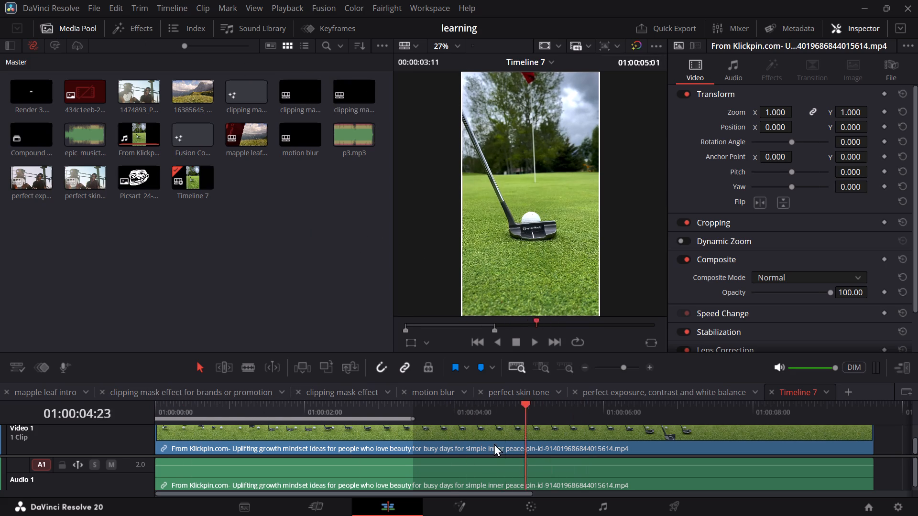
pyautogui.moveTo(494, 443); pyautogui.dragTo(704, 443)
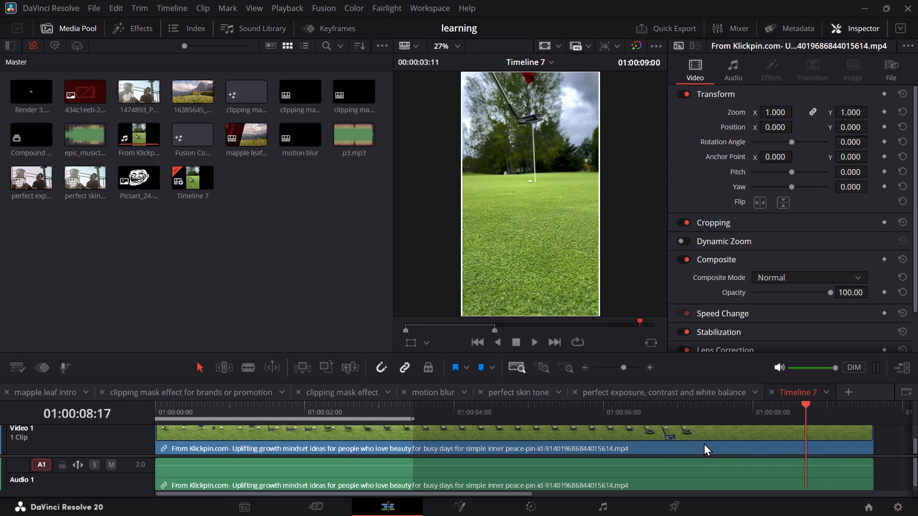
pyautogui.moveTo(704, 443); pyautogui.dragTo(18, 391)
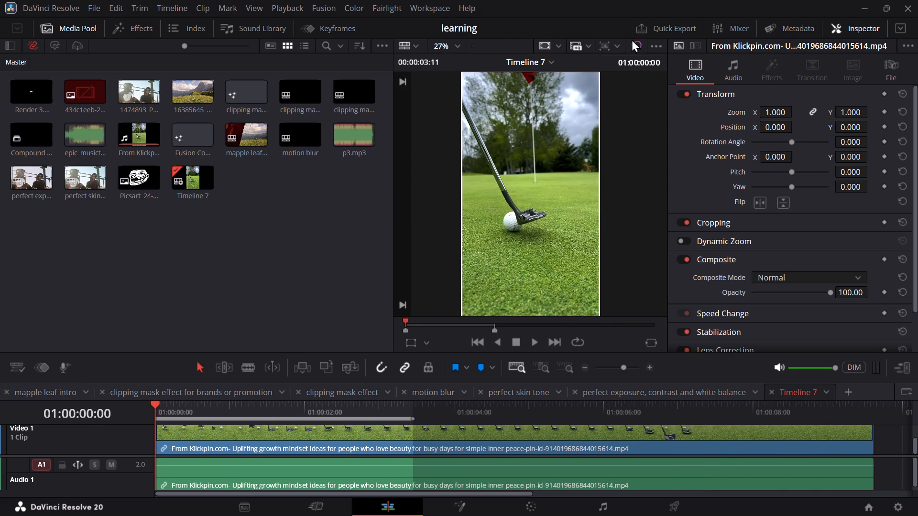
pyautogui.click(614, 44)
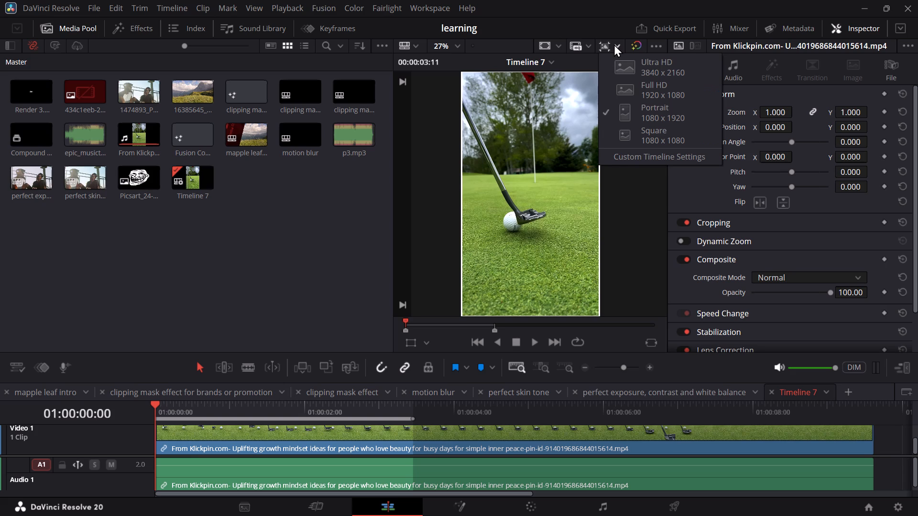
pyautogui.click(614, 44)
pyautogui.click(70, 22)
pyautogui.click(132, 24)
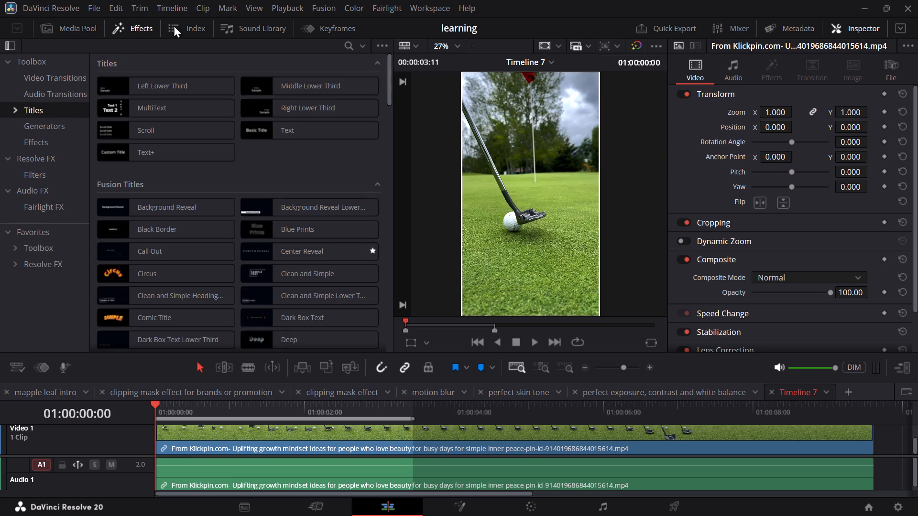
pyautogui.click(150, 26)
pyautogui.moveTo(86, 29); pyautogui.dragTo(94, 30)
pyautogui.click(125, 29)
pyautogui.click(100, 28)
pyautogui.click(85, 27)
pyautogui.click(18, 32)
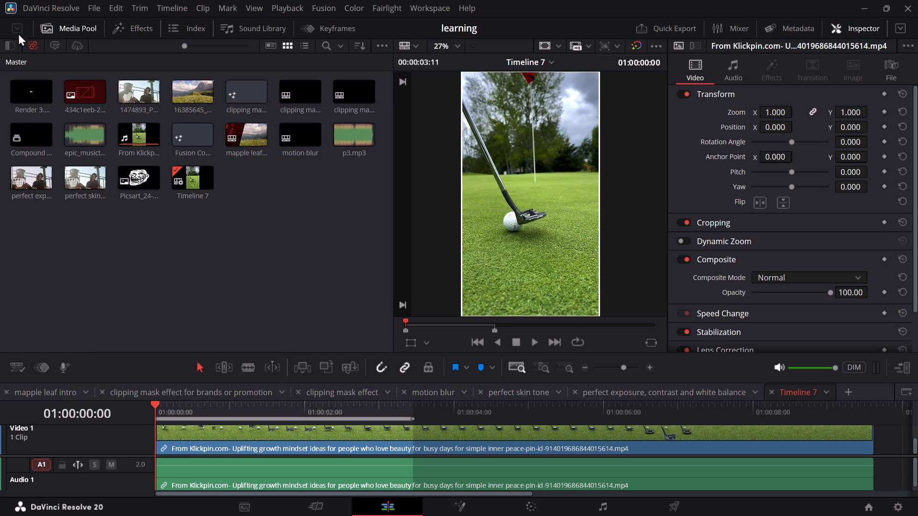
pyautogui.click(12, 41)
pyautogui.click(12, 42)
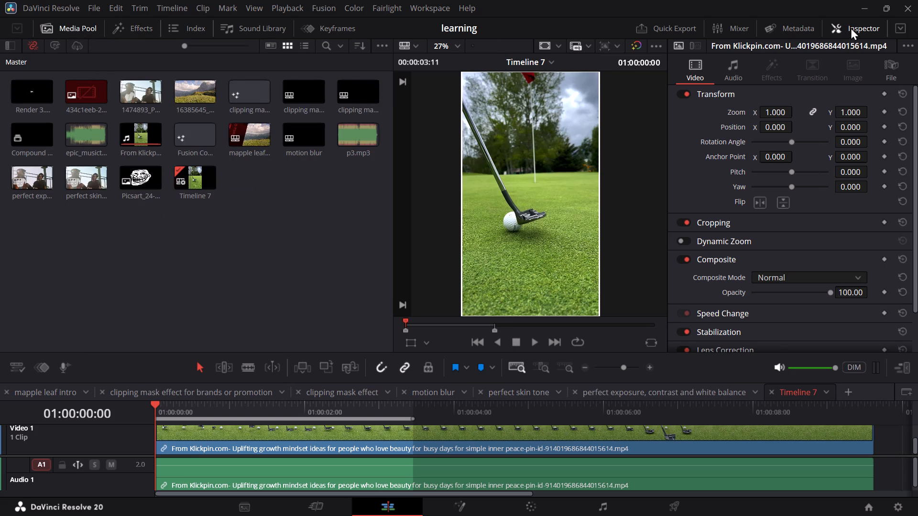
# Hide the Inspector and briefly play the opening of the golf clip, stopping at 01:00:00:20.
pyautogui.click(851, 27)
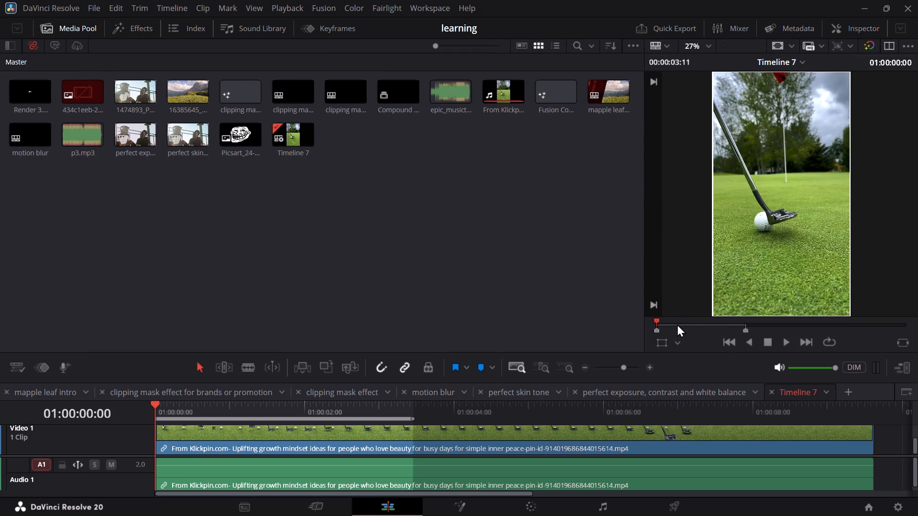
pyautogui.press('space')
pyautogui.press('space')
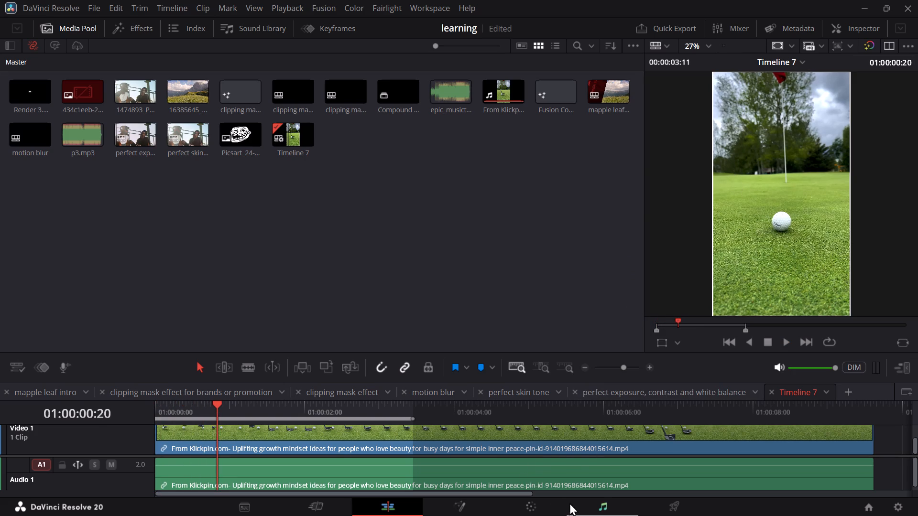
# Switch to the Color page and reset node 01's Gamma in the primaries color bars.
pyautogui.click(550, 503)
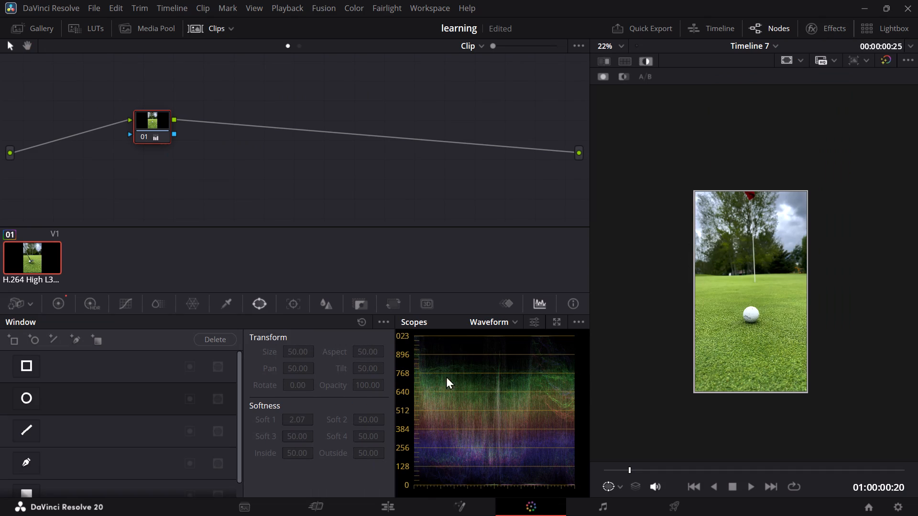
pyautogui.doubleClick(510, 321)
pyautogui.click(66, 310)
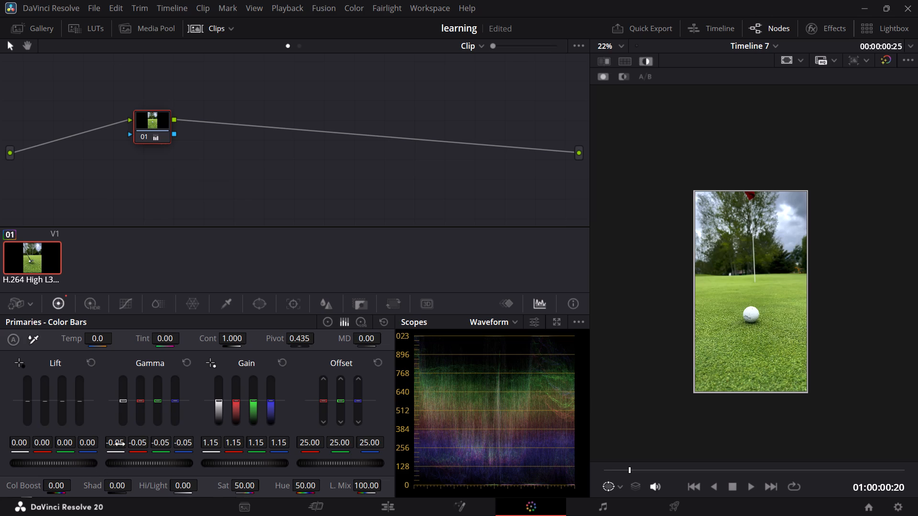
pyautogui.click(185, 360)
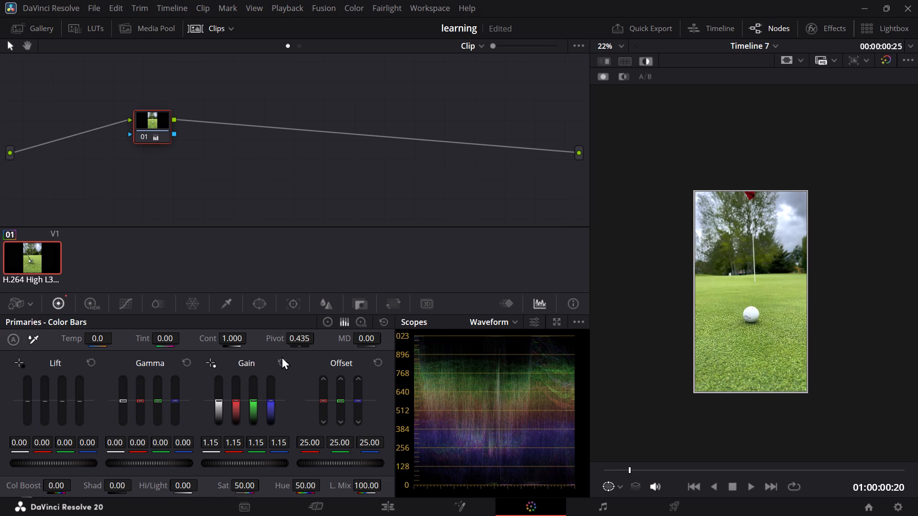
# Raise node 01's overall Gain to 1.26 while watching the waveform highlights.
pyautogui.click(283, 357)
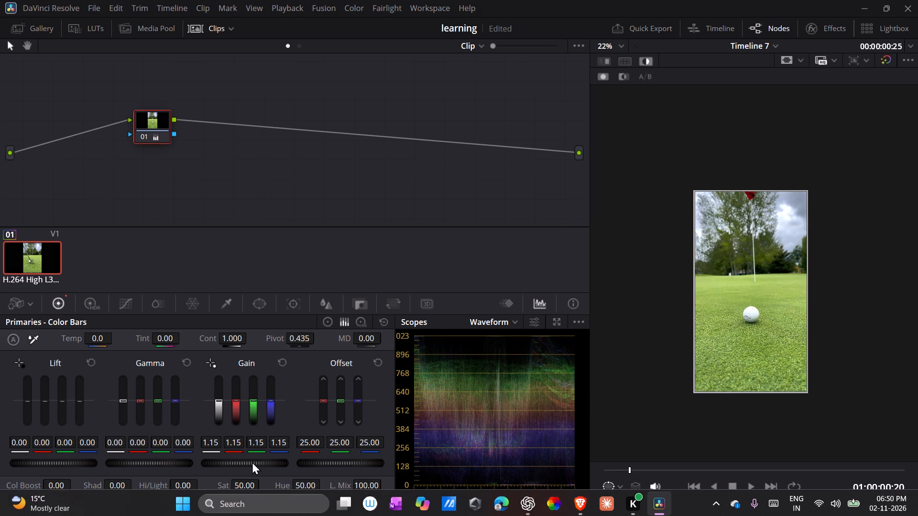
pyautogui.moveTo(251, 462); pyautogui.dragTo(337, 464)
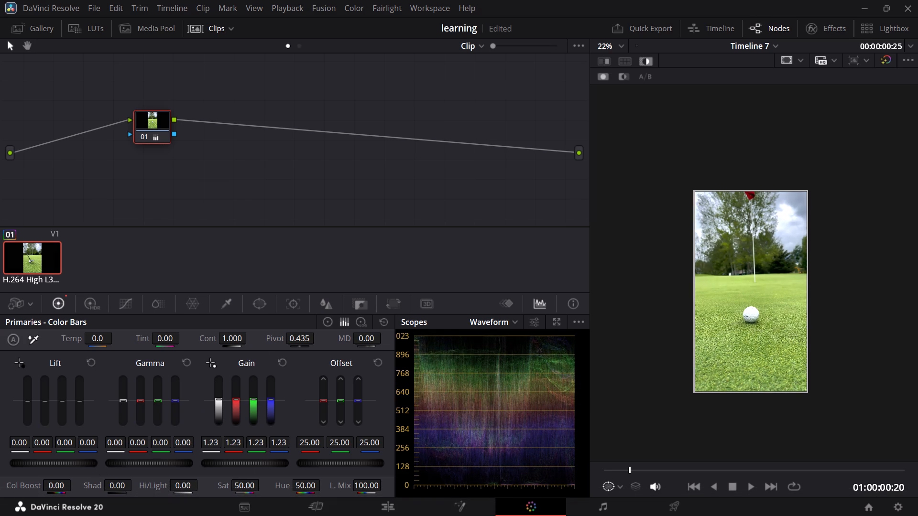
pyautogui.moveTo(337, 464); pyautogui.dragTo(325, 468)
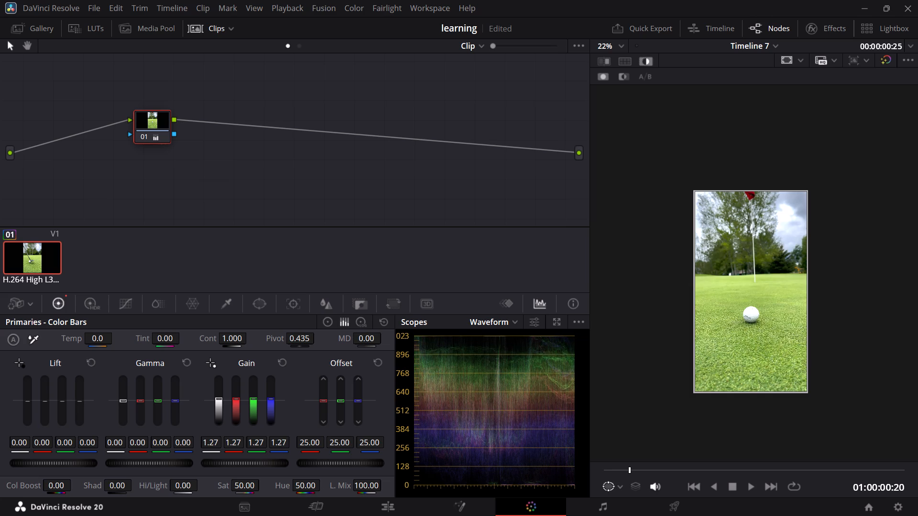
pyautogui.moveTo(325, 468); pyautogui.dragTo(318, 469)
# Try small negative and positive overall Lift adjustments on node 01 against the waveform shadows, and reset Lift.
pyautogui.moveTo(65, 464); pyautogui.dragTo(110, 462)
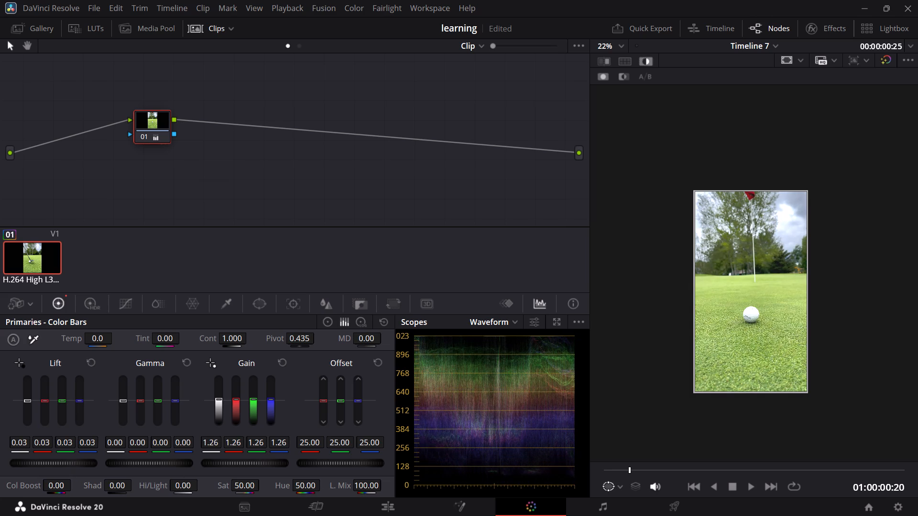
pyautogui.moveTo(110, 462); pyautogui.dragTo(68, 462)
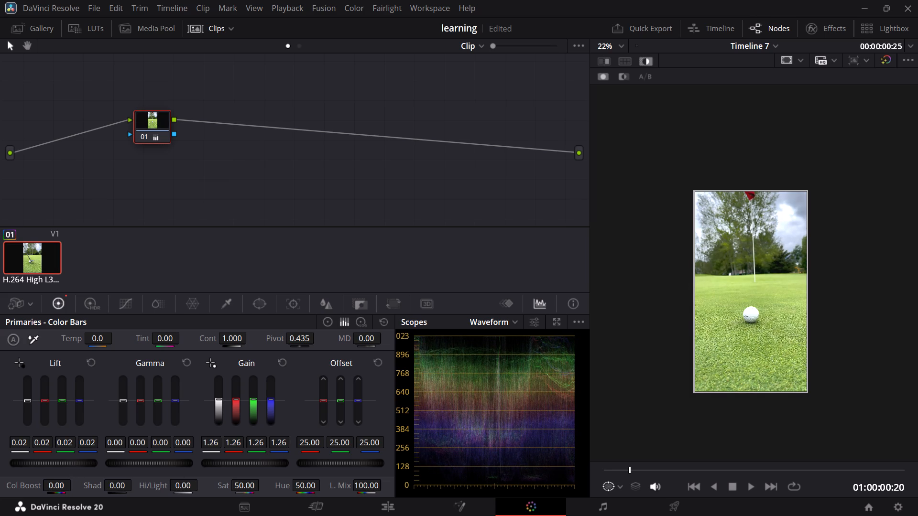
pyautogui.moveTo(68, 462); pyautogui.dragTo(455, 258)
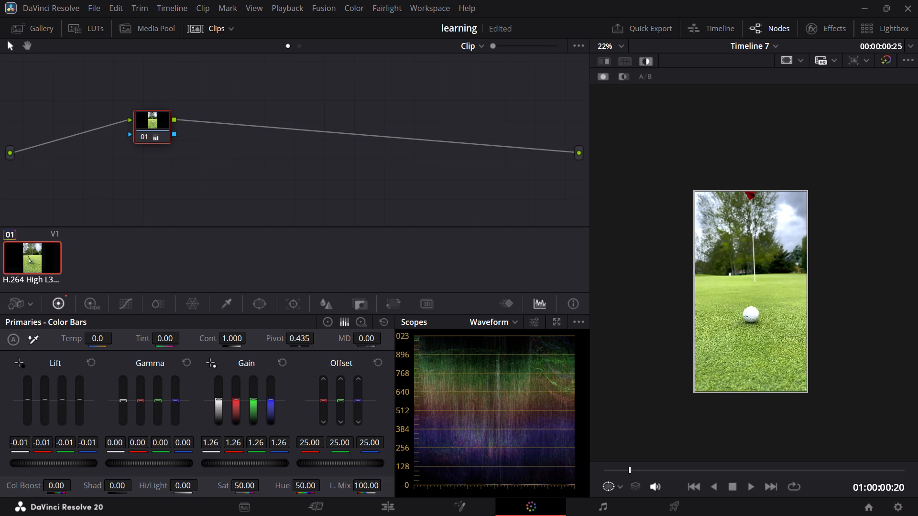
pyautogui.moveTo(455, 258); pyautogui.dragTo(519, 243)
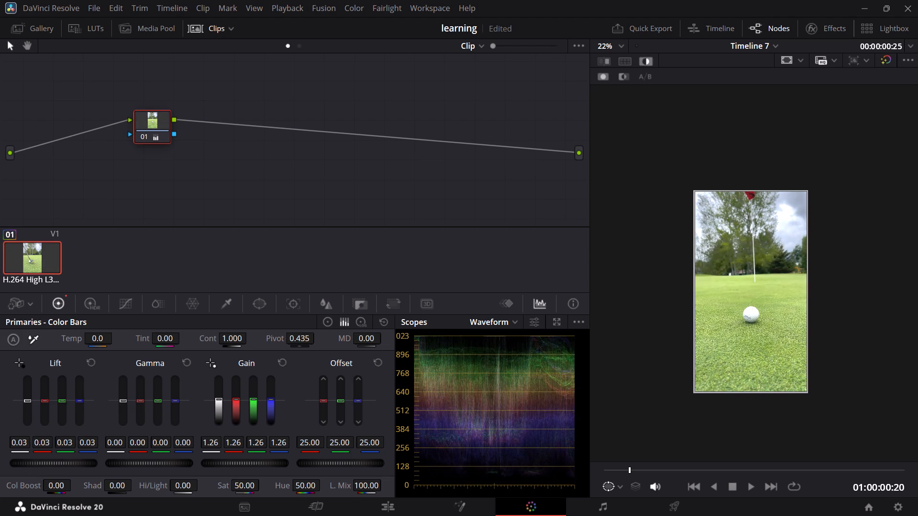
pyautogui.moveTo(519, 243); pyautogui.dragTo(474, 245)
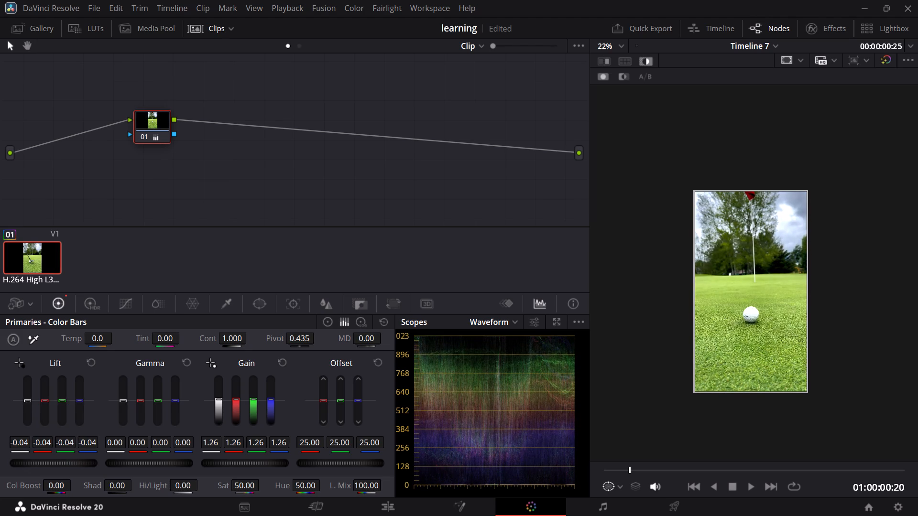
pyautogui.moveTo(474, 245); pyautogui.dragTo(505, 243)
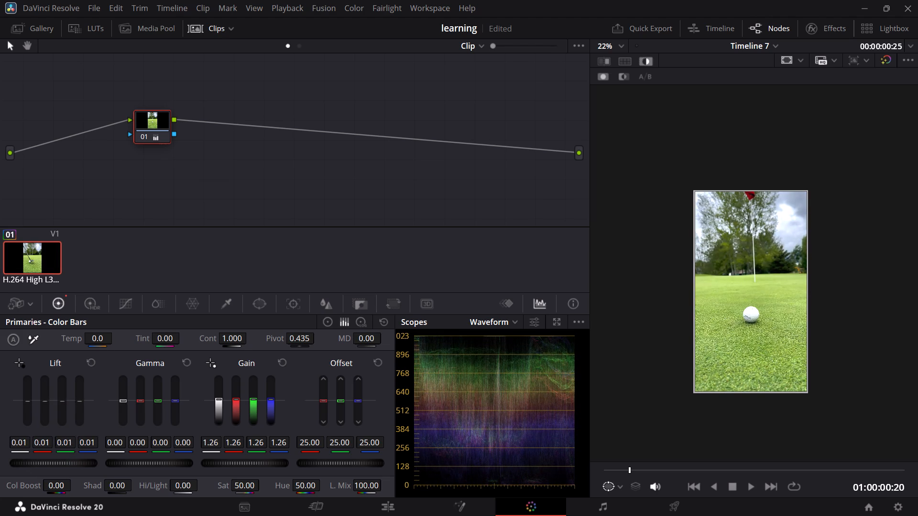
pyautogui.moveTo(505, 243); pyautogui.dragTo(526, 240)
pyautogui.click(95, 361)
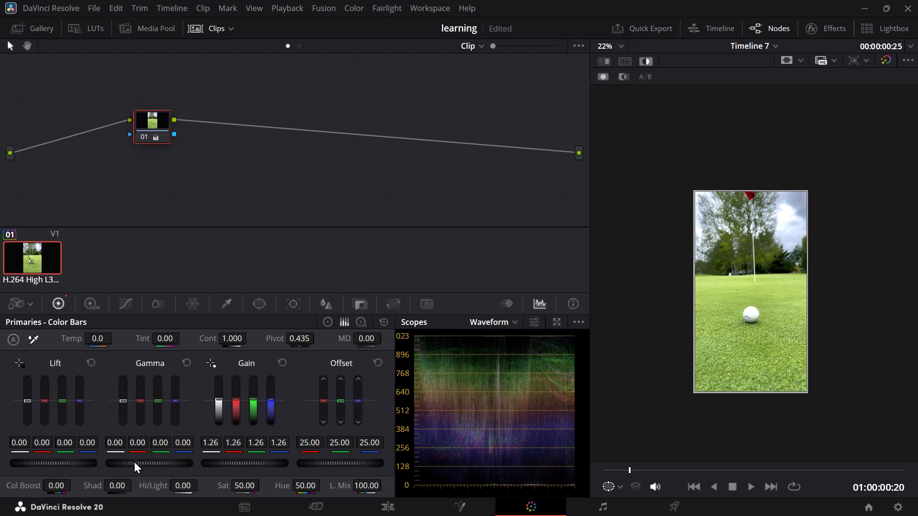
# Lower node 01's overall Gamma to -0.08, testing darker and brighter midtones against the waveform.
pyautogui.moveTo(134, 462); pyautogui.dragTo(64, 460)
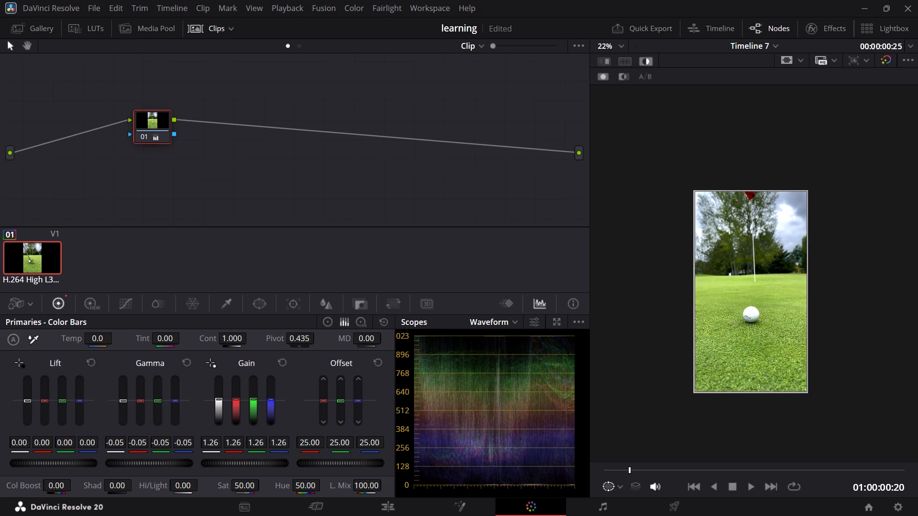
pyautogui.moveTo(64, 460); pyautogui.dragTo(30, 456)
pyautogui.moveTo(30, 456); pyautogui.dragTo(103, 456)
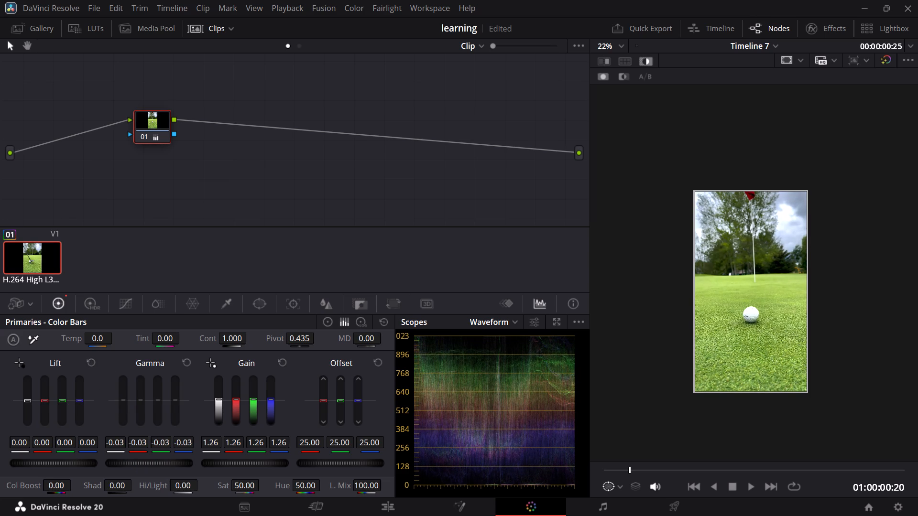
pyautogui.moveTo(103, 456); pyautogui.dragTo(362, 489)
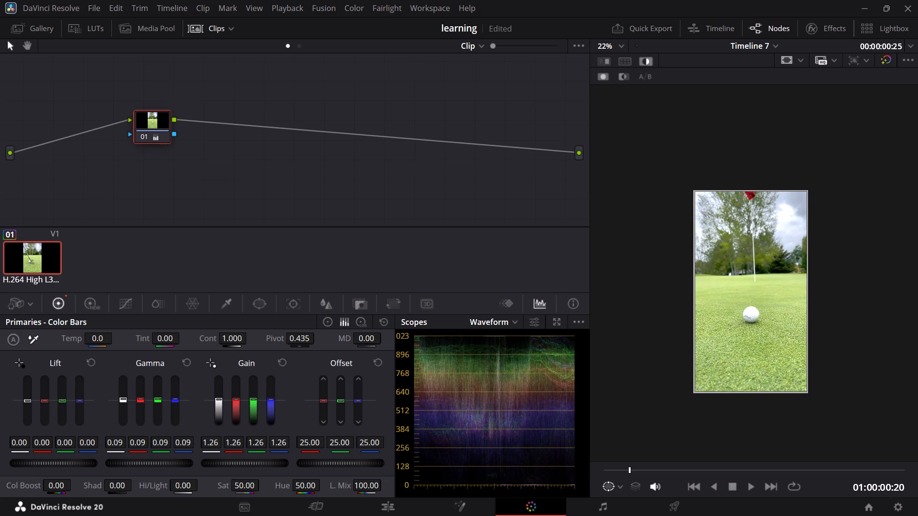
pyautogui.moveTo(362, 489); pyautogui.dragTo(385, 489)
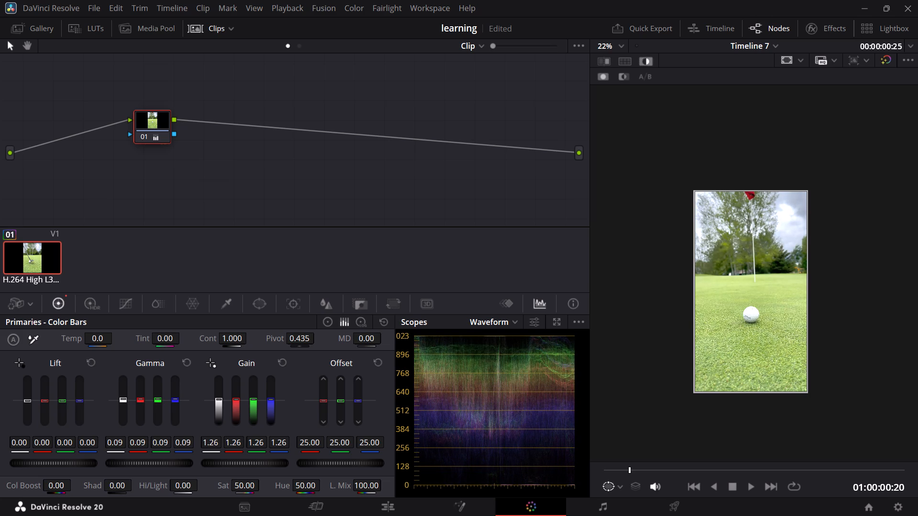
pyautogui.moveTo(385, 489); pyautogui.dragTo(474, 494)
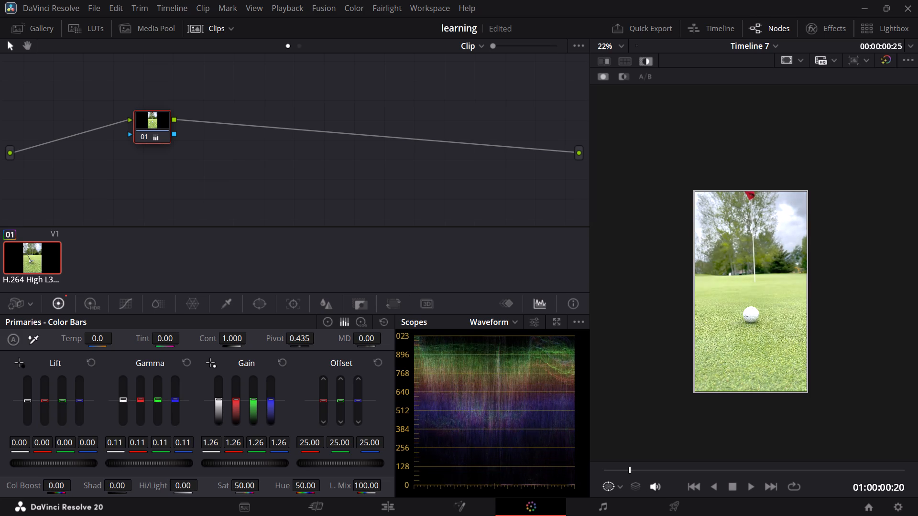
pyautogui.moveTo(474, 494); pyautogui.dragTo(300, 321)
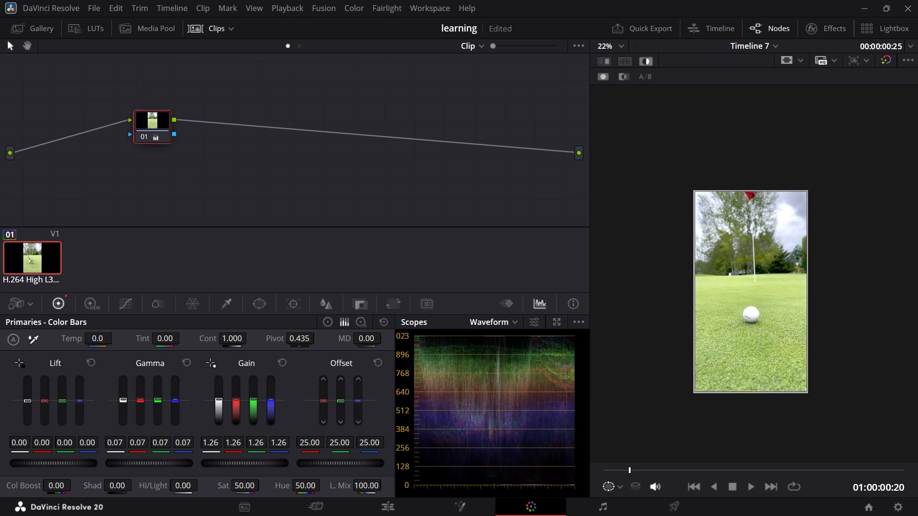
pyautogui.moveTo(300, 321); pyautogui.dragTo(512, 216)
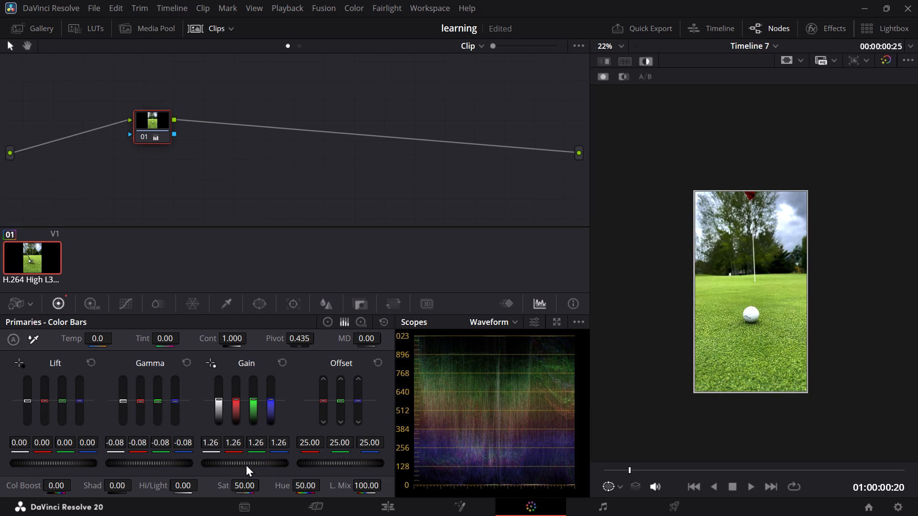
# Fine-tune node 01's overall Gain to 1.28 while checking the waveform highlights.
pyautogui.moveTo(241, 462); pyautogui.dragTo(278, 462)
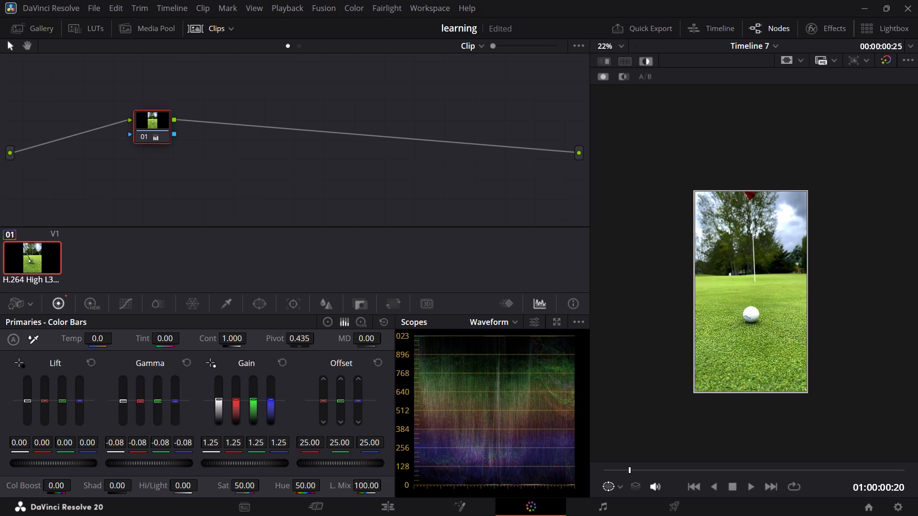
pyautogui.moveTo(278, 462); pyautogui.dragTo(172, 465)
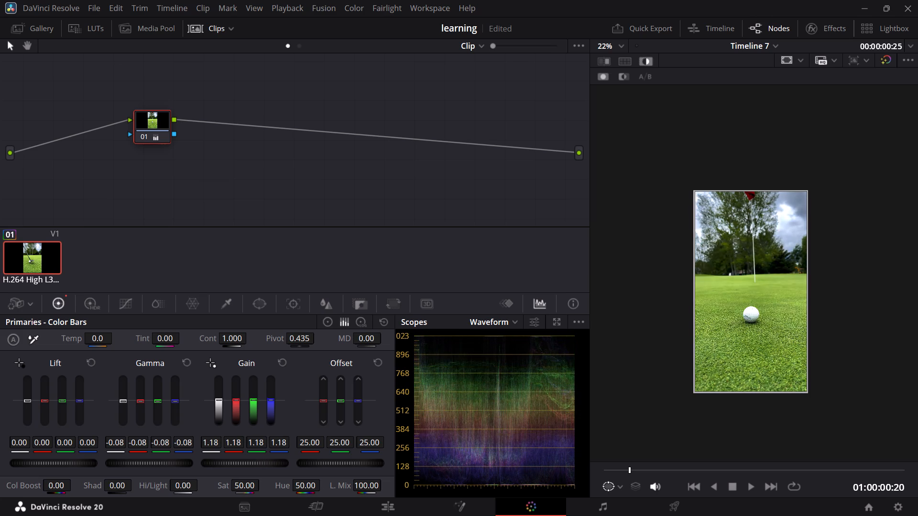
pyautogui.moveTo(172, 465); pyautogui.dragTo(233, 466)
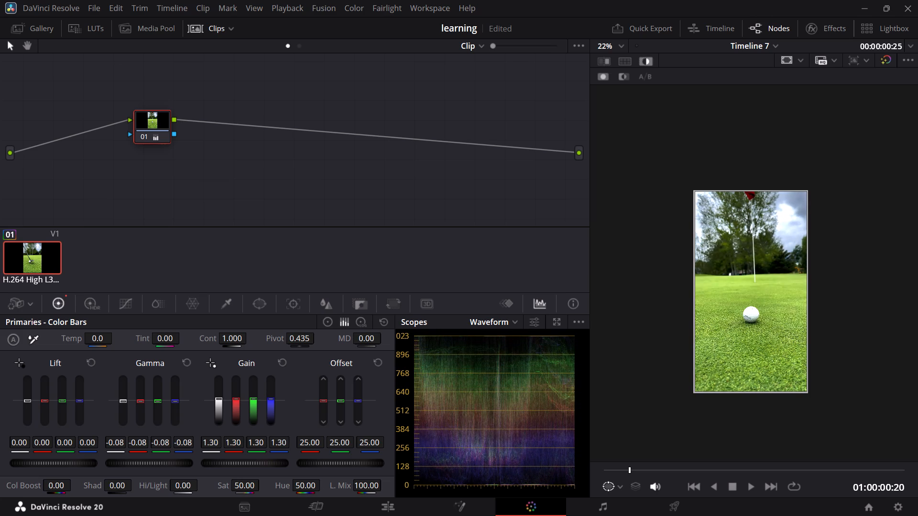
pyautogui.moveTo(233, 466); pyautogui.dragTo(207, 467)
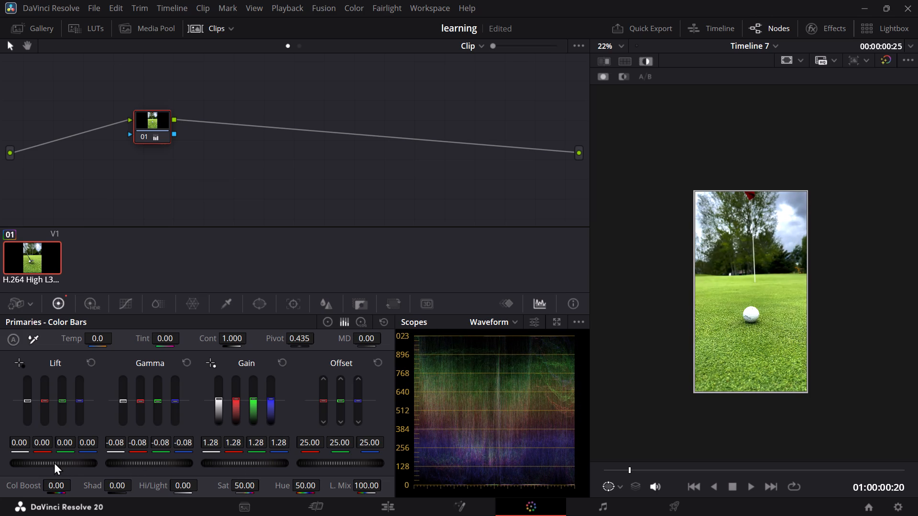
# Raise node 01's overall Lift to 0.06 to open up the shadows.
pyautogui.moveTo(54, 462); pyautogui.dragTo(143, 462)
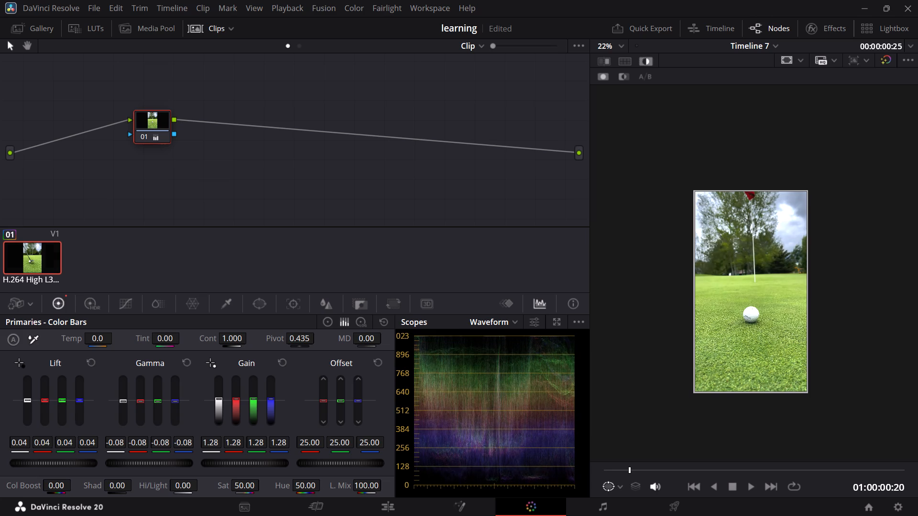
pyautogui.moveTo(143, 462); pyautogui.dragTo(152, 462)
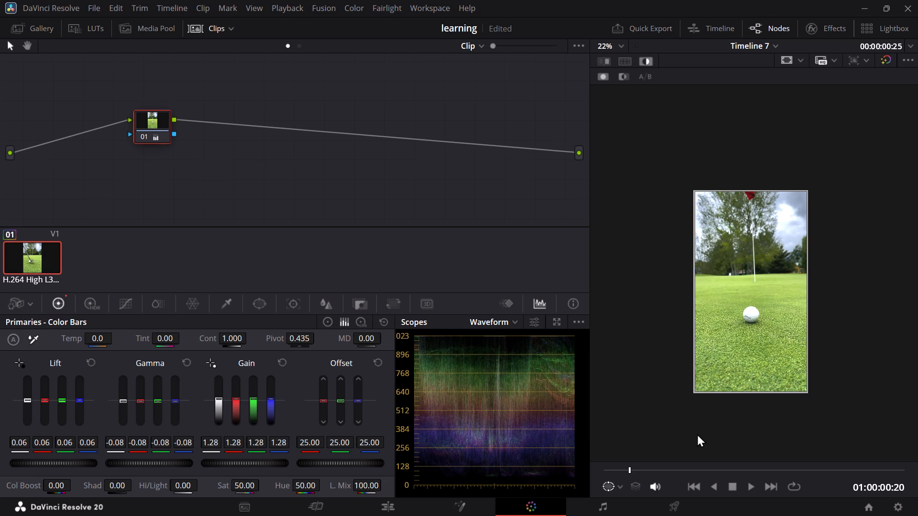
# Play the golf clip briefly in full screen, stopping at 01:00:01:13, and compare the image with node 01's grade disabled and enabled.
pyautogui.press('p')
pyautogui.press('space')
pyautogui.press('space')
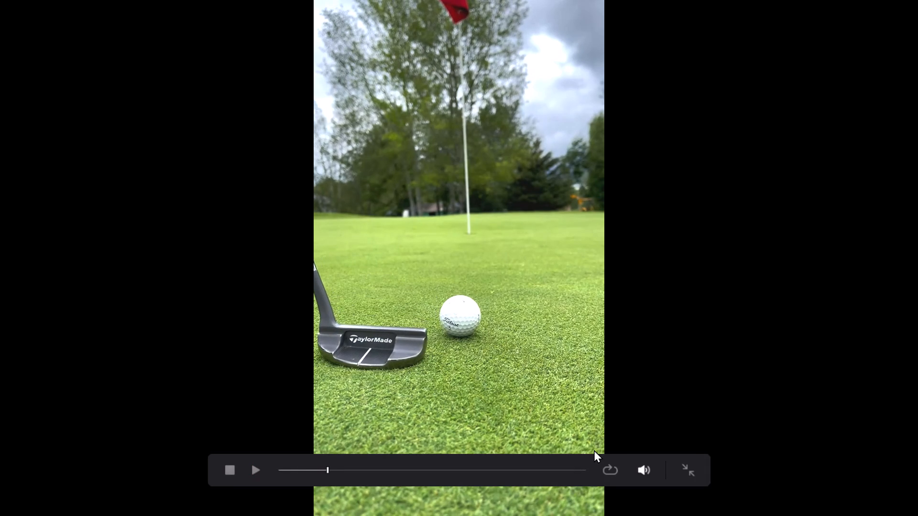
pyautogui.hotkey('ctrl', 'd')
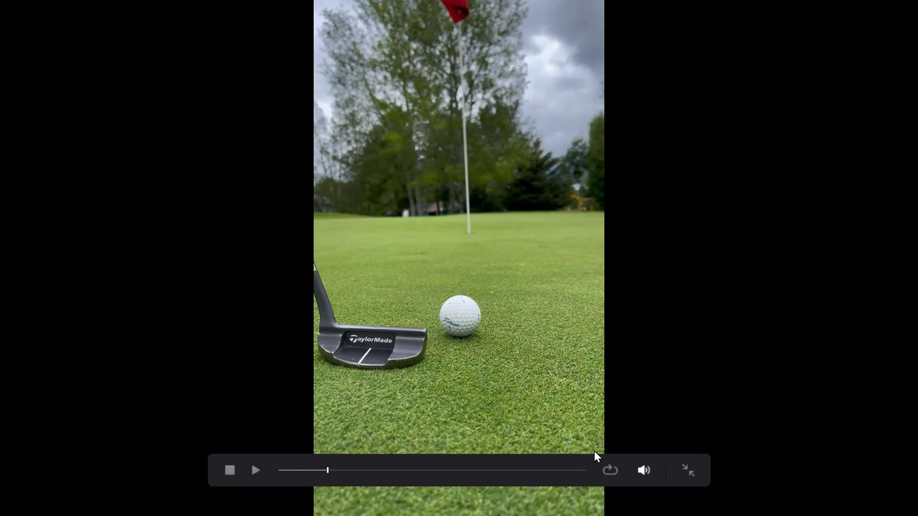
pyautogui.hotkey('ctrl', 'd')
pyautogui.hotkey('ctrl', 'd')
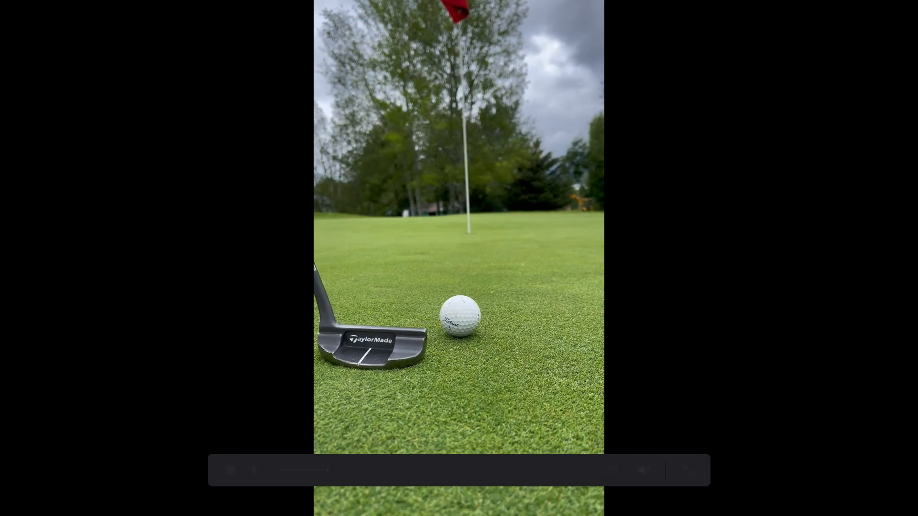
pyautogui.hotkey('ctrl', 'd')
pyautogui.press('Escape')
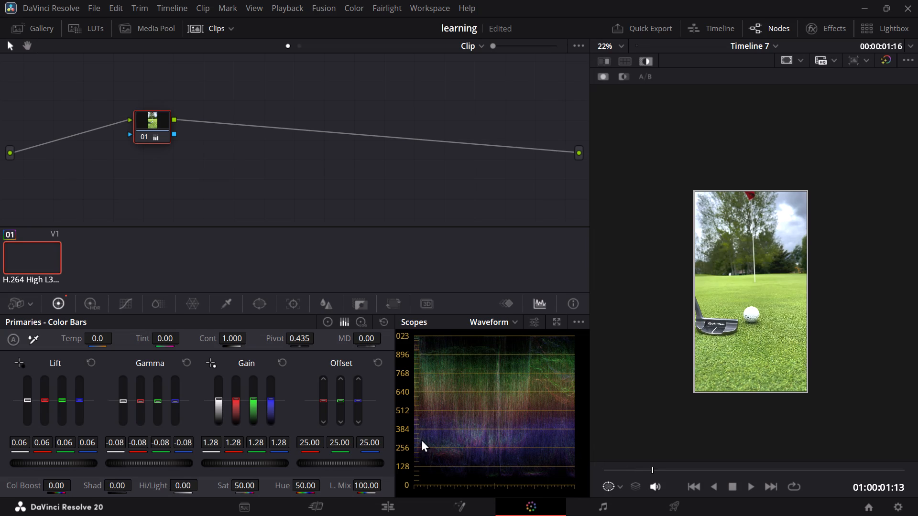
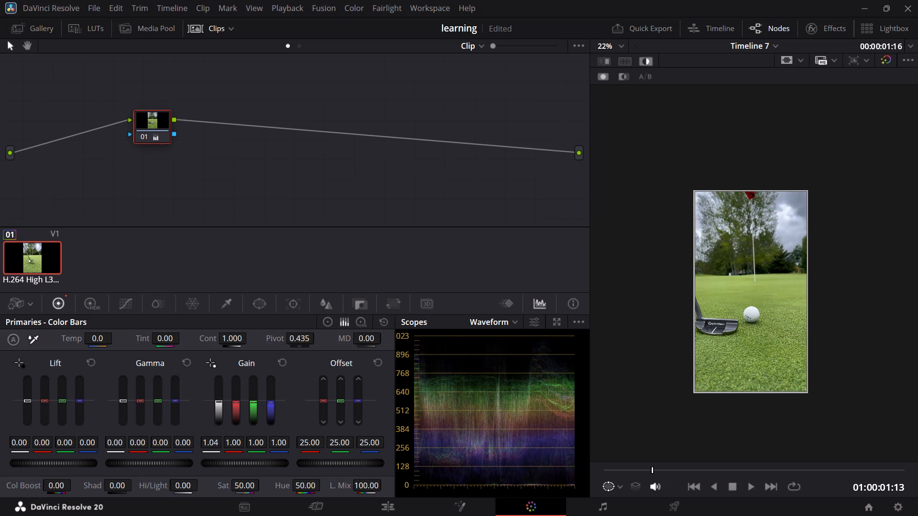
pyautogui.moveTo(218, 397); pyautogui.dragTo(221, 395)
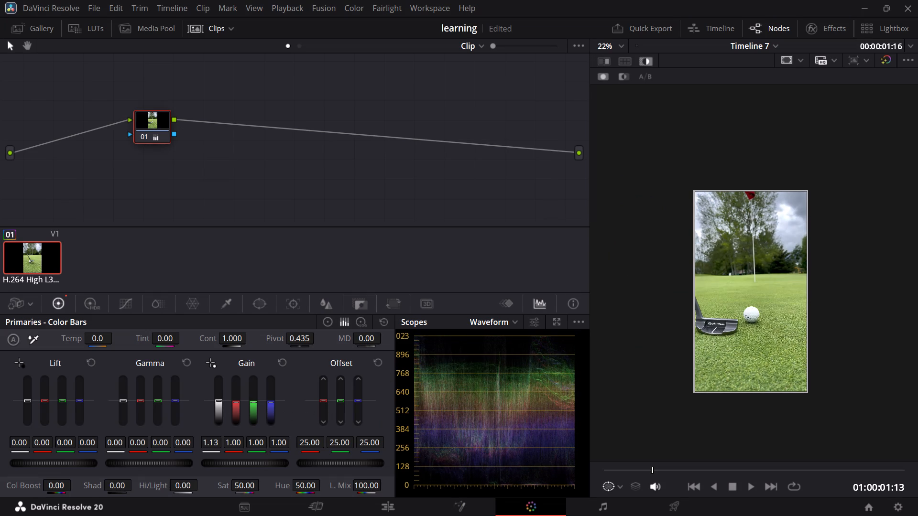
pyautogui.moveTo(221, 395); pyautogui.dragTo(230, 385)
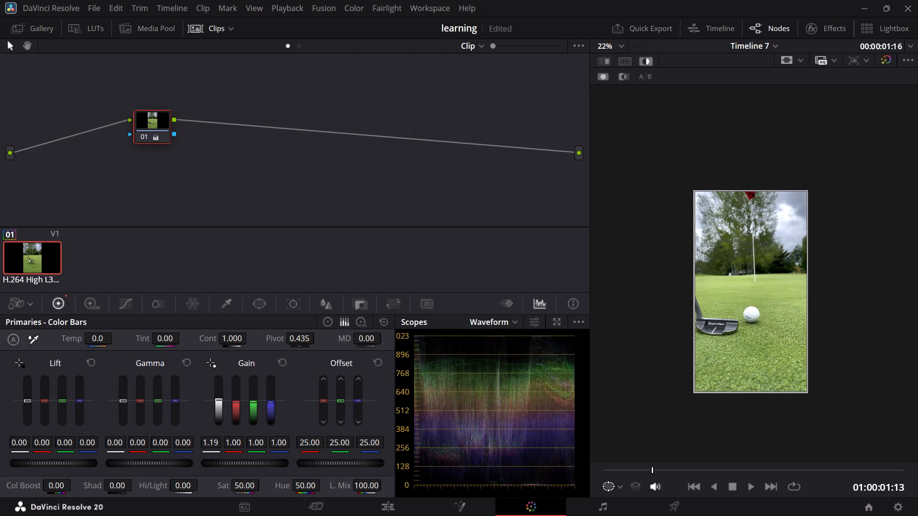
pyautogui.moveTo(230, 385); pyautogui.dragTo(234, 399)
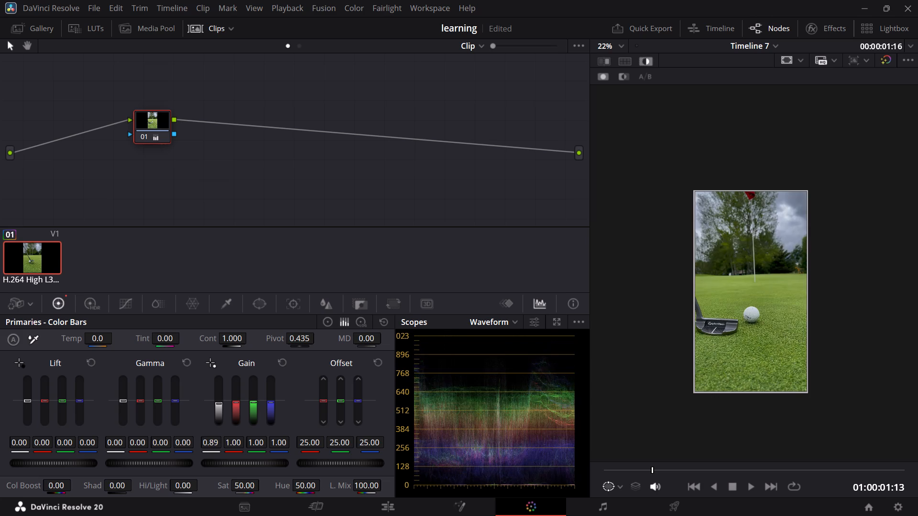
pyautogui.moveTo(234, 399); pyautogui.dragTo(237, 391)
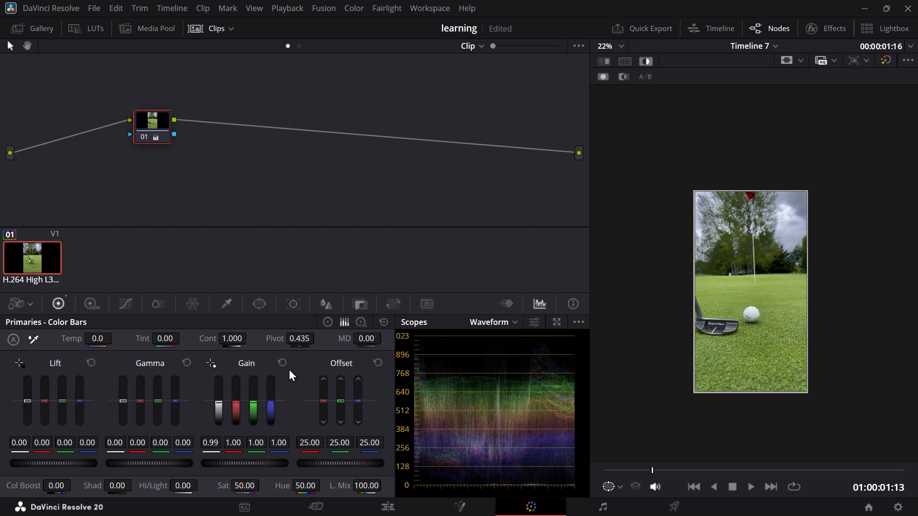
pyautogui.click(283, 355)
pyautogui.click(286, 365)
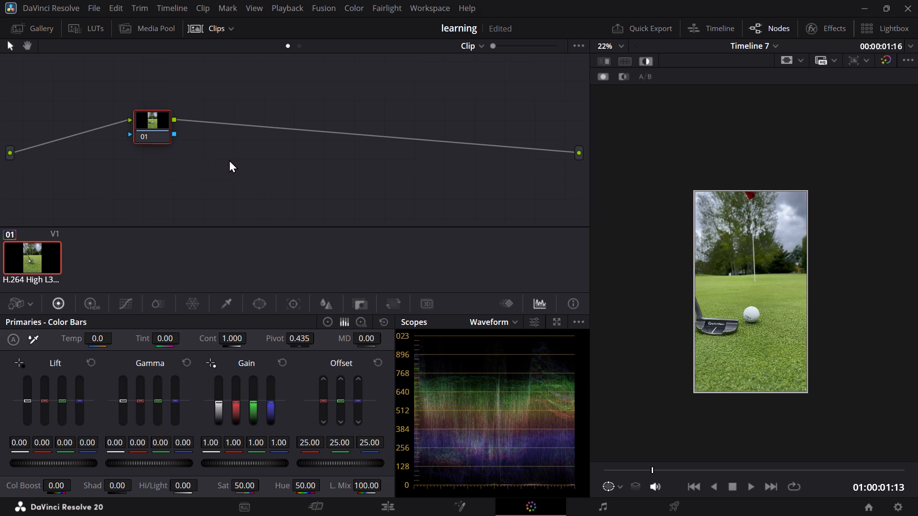
# Add a serial node after node 01 and create a rectangular power window on it.
pyautogui.hotkey('alt', 's')
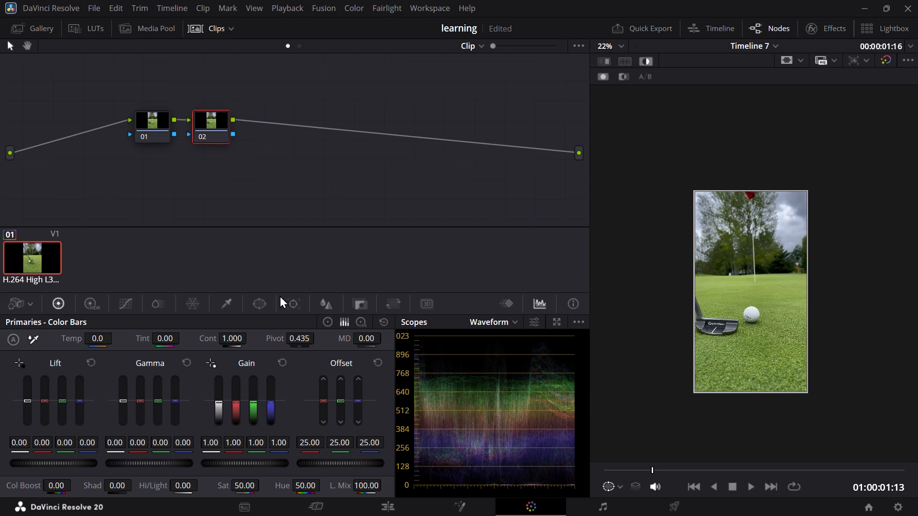
pyautogui.click(262, 303)
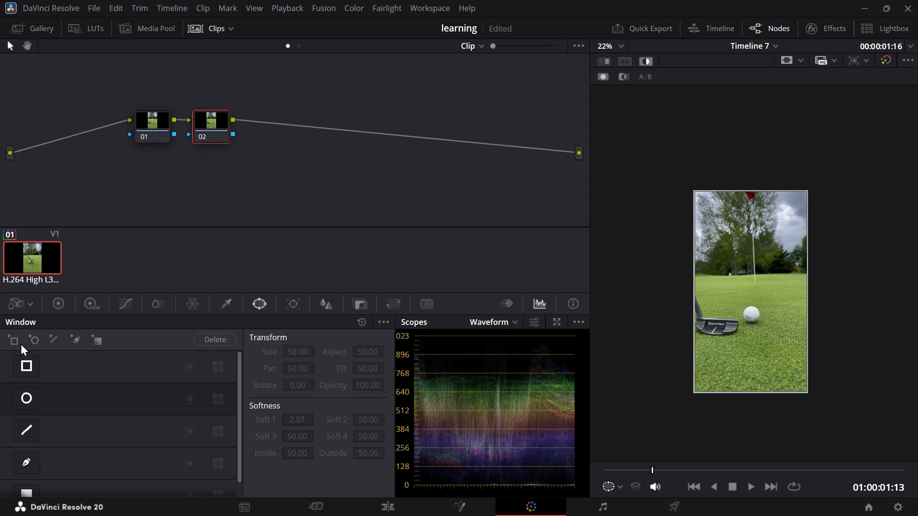
pyautogui.click(21, 342)
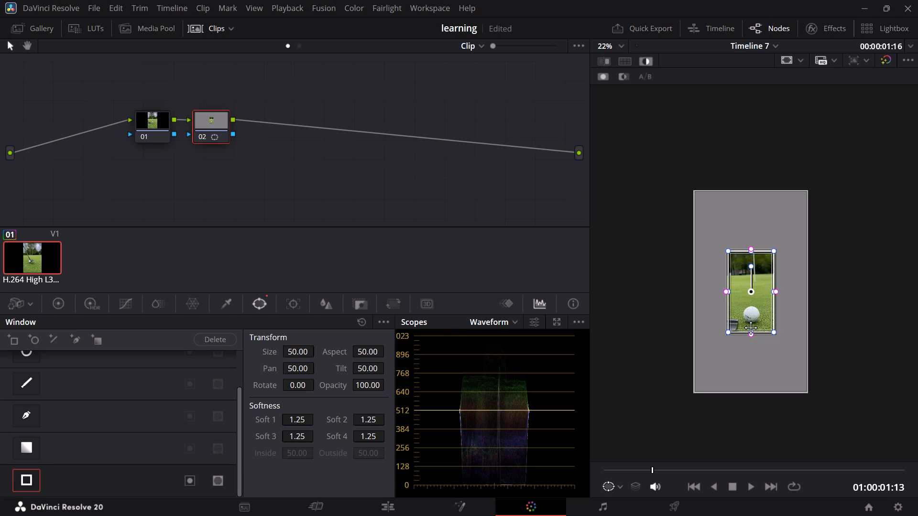
# Move the rectangular window up over the trees and flag, to about Pan 50.14 and Tilt 56.97.
pyautogui.moveTo(751, 327); pyautogui.dragTo(749, 269)
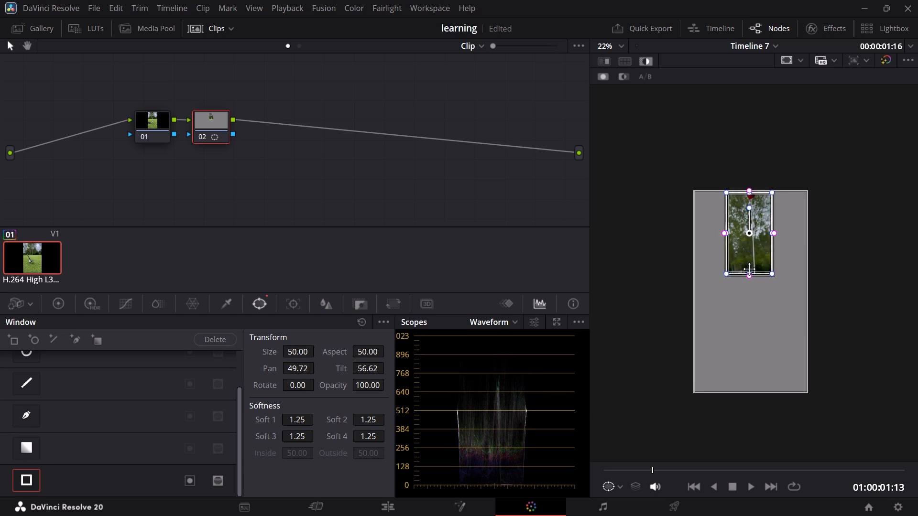
pyautogui.moveTo(749, 269); pyautogui.dragTo(753, 264)
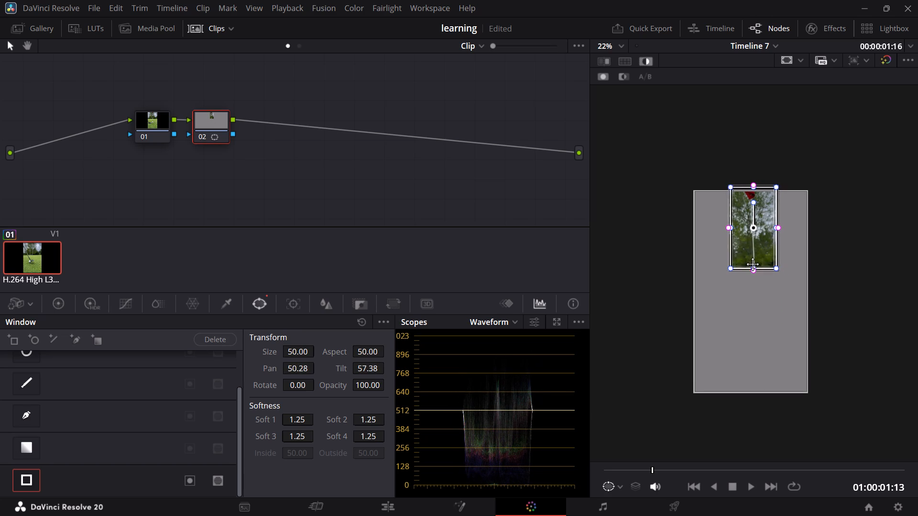
pyautogui.moveTo(753, 264); pyautogui.dragTo(752, 267)
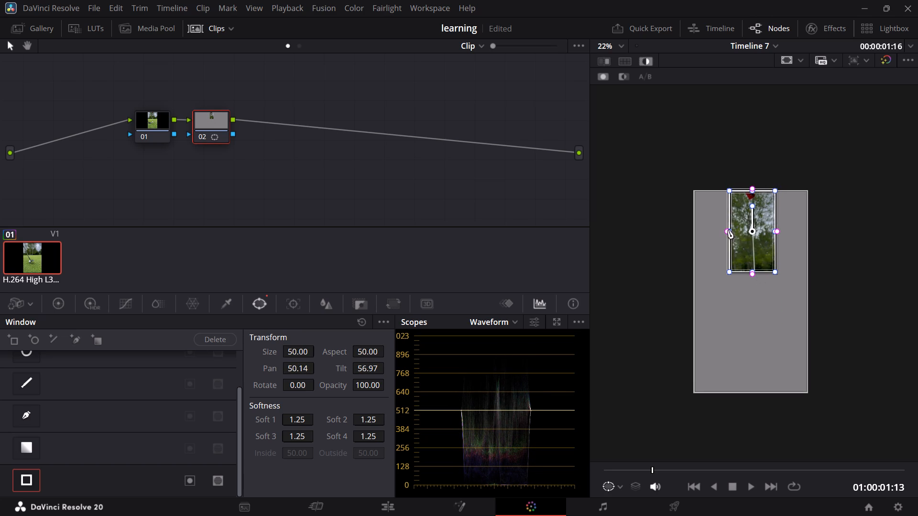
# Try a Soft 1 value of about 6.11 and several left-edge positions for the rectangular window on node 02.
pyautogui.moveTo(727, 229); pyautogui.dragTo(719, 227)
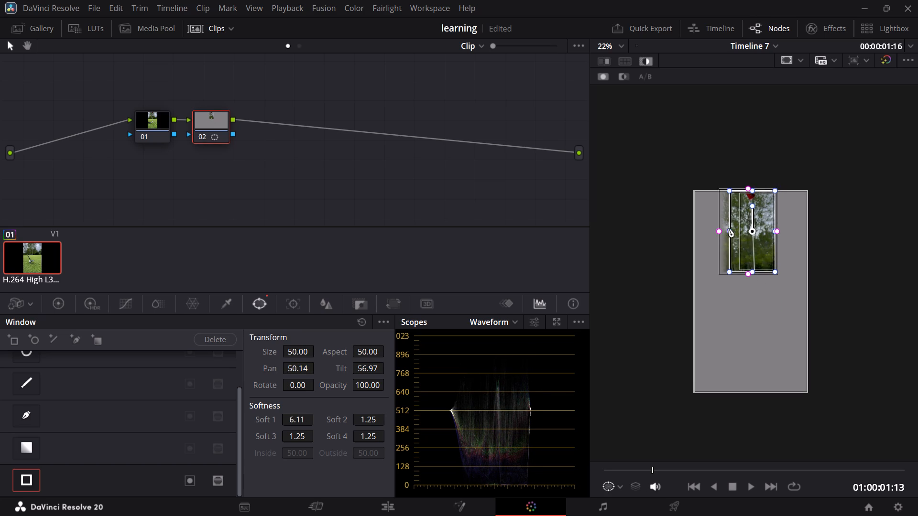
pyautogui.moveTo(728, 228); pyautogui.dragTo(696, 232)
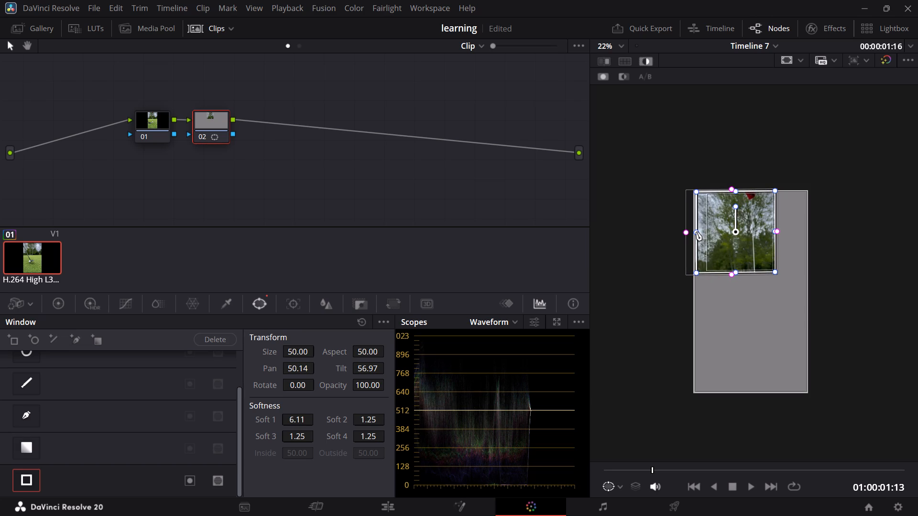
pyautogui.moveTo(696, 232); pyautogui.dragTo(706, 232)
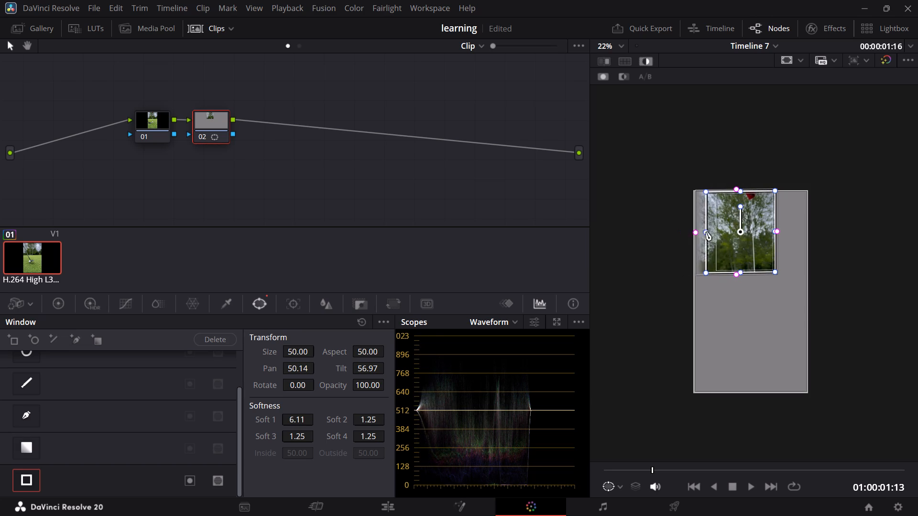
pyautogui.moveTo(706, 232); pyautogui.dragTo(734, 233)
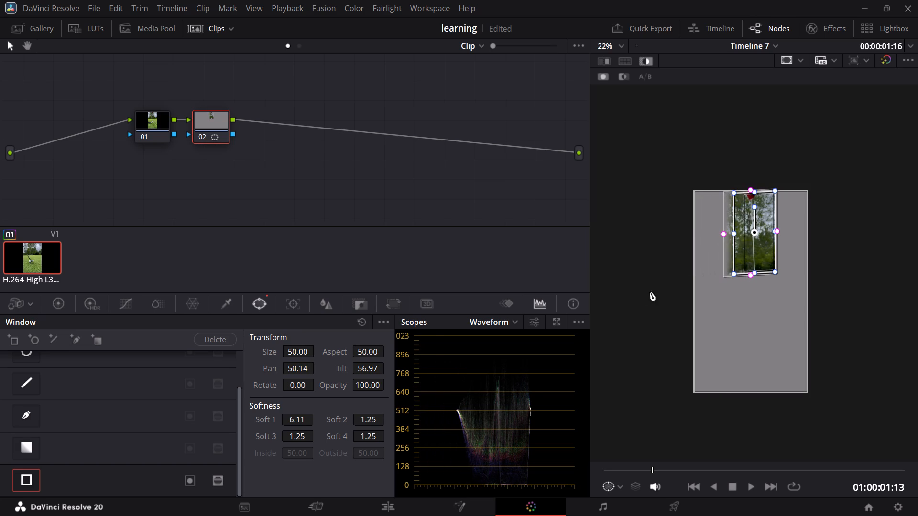
# Stretch the window's right side past the frame and pull its left side in to the bright sky beside the trees.
pyautogui.moveTo(774, 230); pyautogui.dragTo(826, 232)
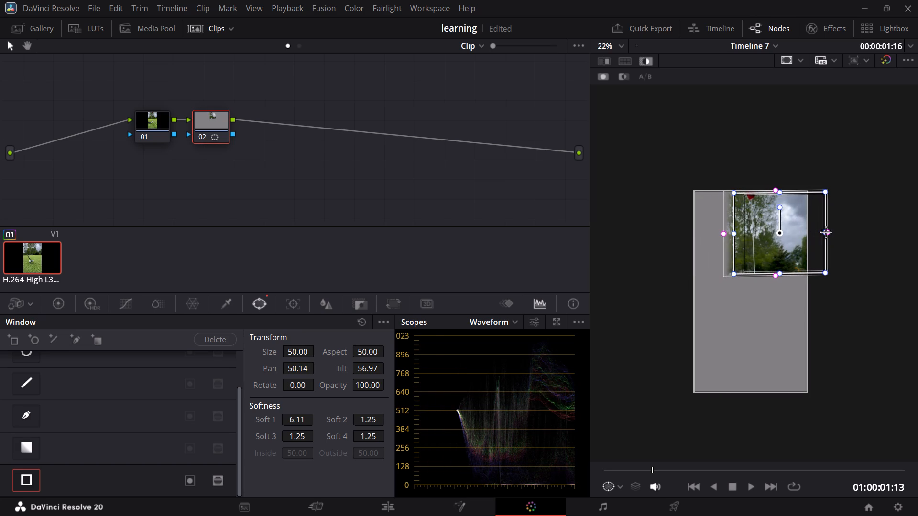
pyautogui.moveTo(826, 232); pyautogui.dragTo(825, 233)
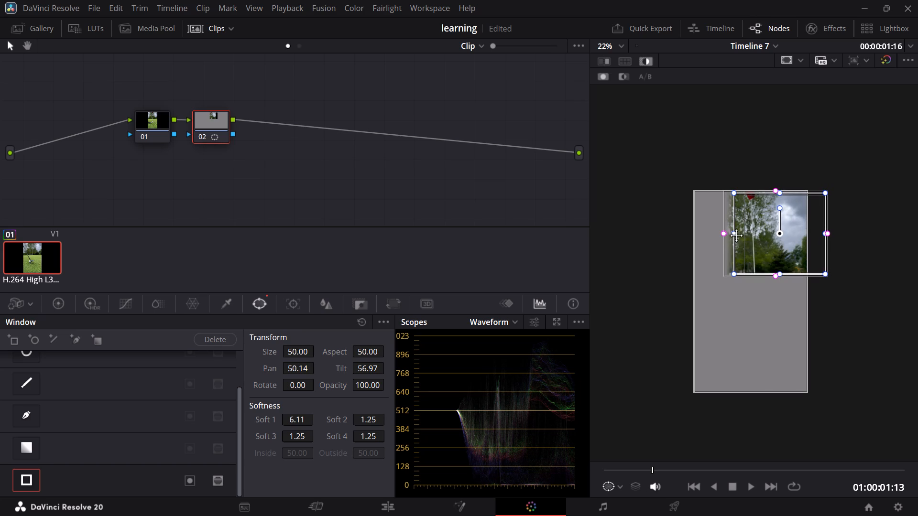
pyautogui.moveTo(735, 235); pyautogui.dragTo(695, 242)
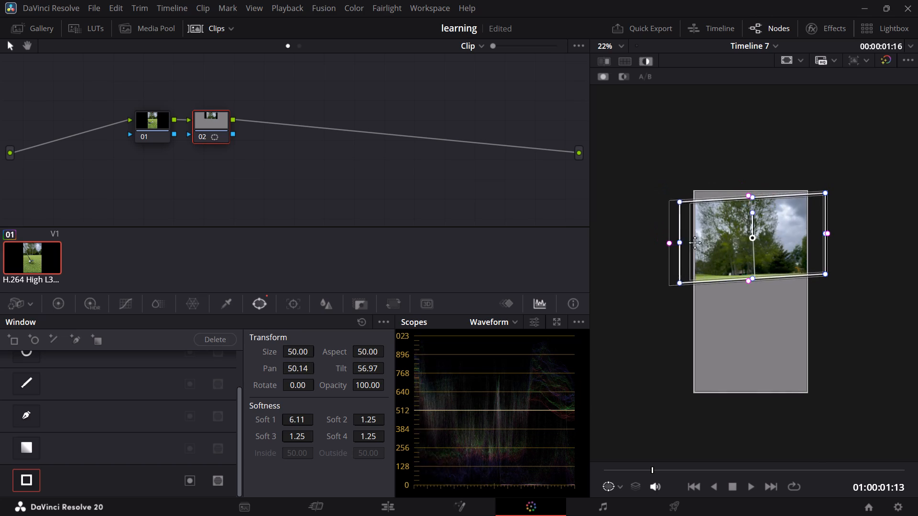
pyautogui.moveTo(695, 242); pyautogui.dragTo(771, 238)
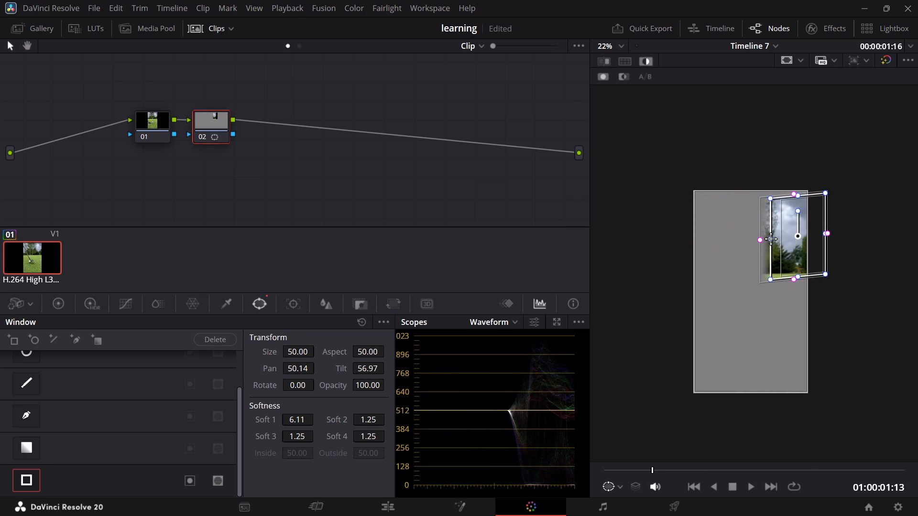
pyautogui.moveTo(771, 238); pyautogui.dragTo(773, 238)
pyautogui.moveTo(773, 238); pyautogui.dragTo(772, 230)
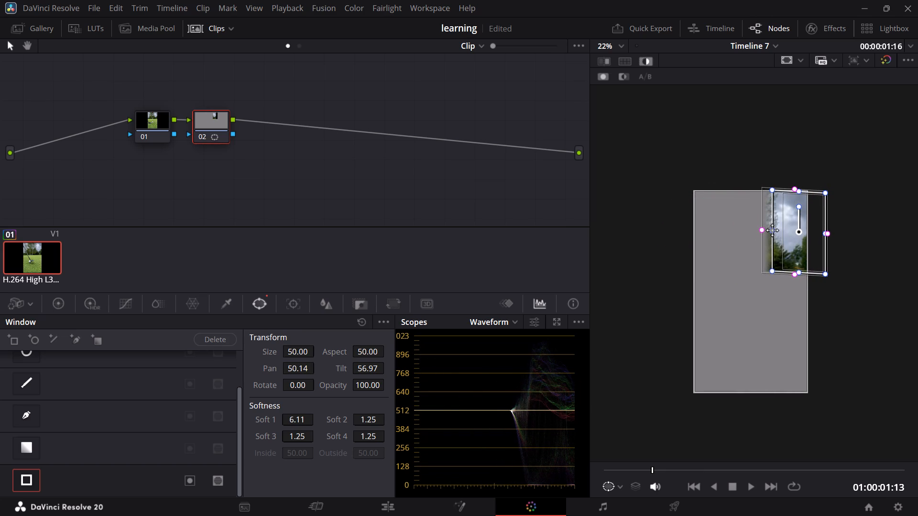
pyautogui.moveTo(772, 230); pyautogui.dragTo(773, 226)
# Set the sky window's Soft 1 to about 1.06, position it near Pan 49.66 and Tilt 57.76, and adjust its lower-left corner.
pyautogui.moveTo(800, 226); pyautogui.dragTo(797, 220)
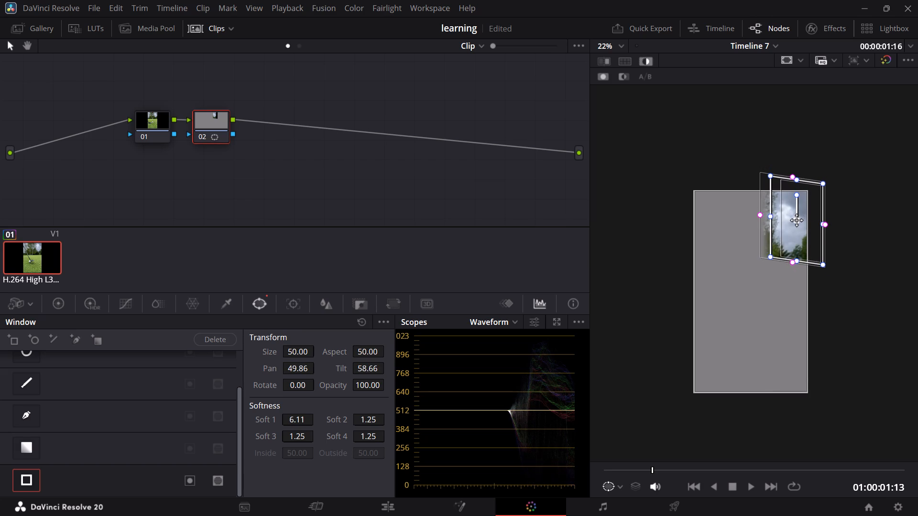
pyautogui.moveTo(797, 220); pyautogui.dragTo(795, 225)
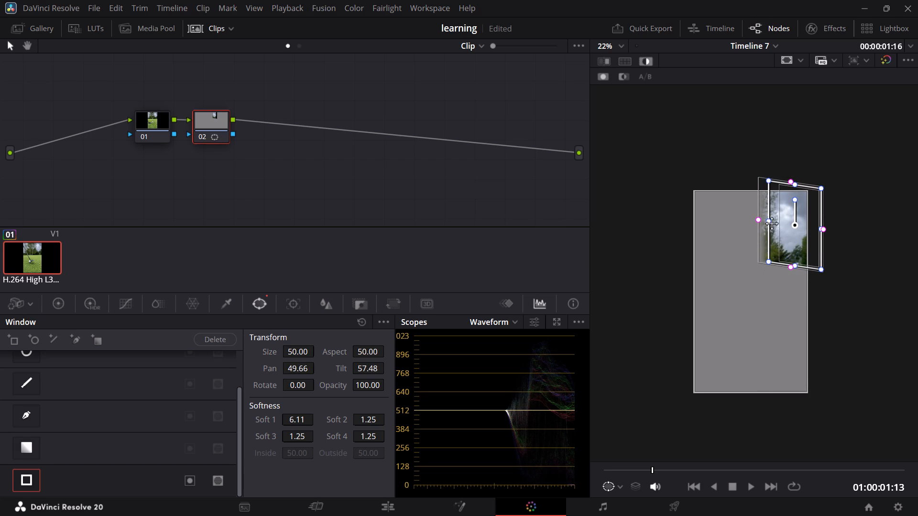
pyautogui.moveTo(759, 219); pyautogui.dragTo(772, 220)
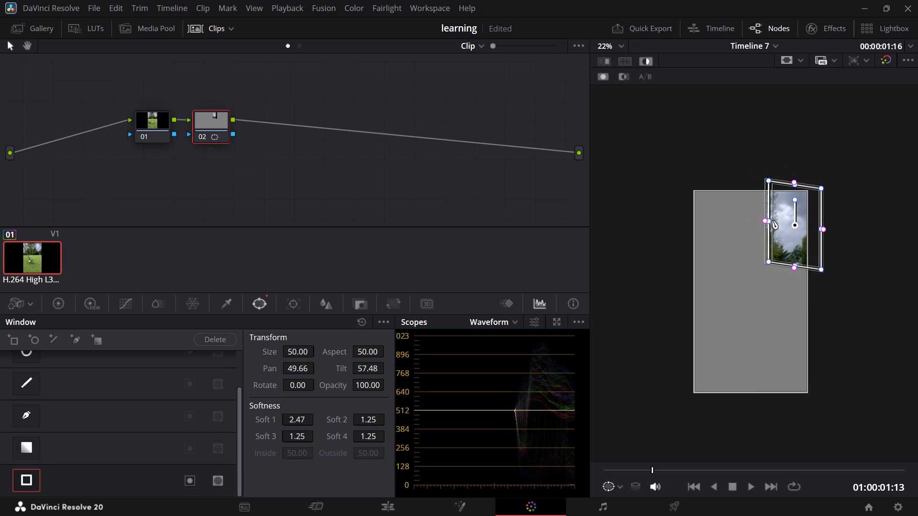
pyautogui.moveTo(772, 220); pyautogui.dragTo(771, 220)
pyautogui.click(774, 228)
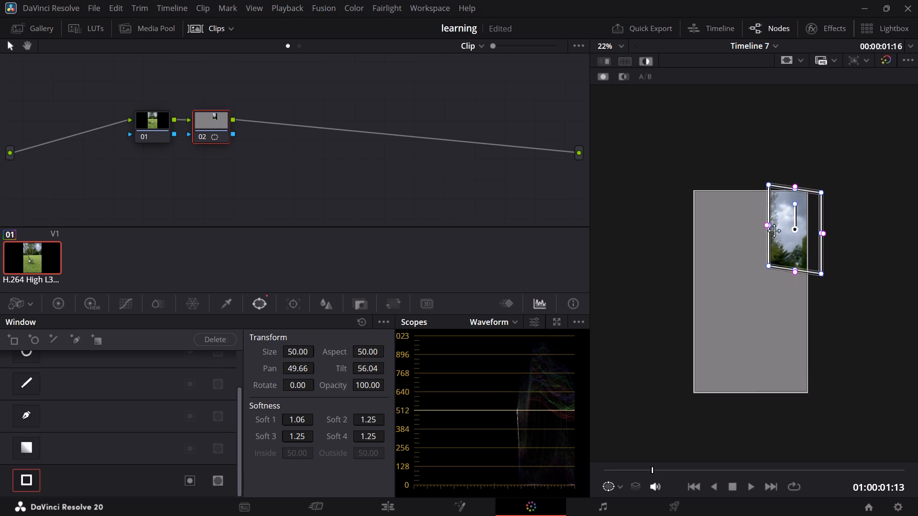
pyautogui.moveTo(768, 258); pyautogui.dragTo(768, 268)
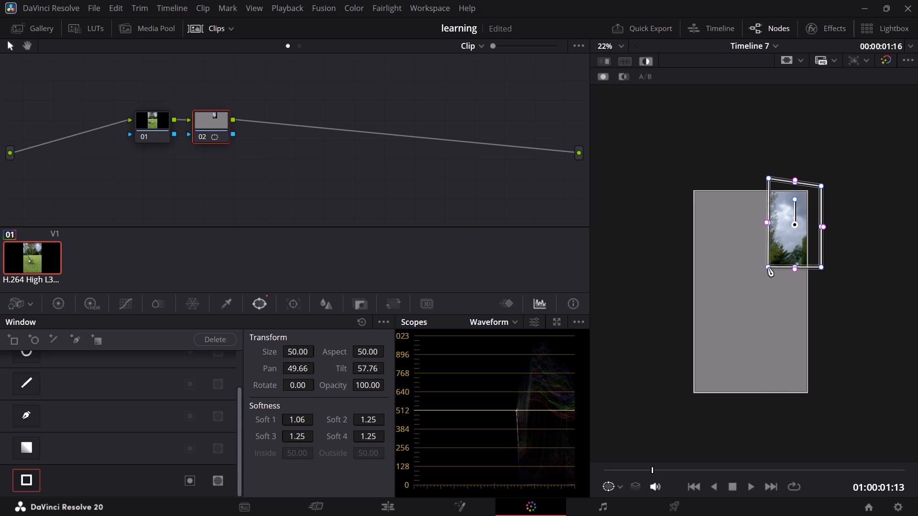
pyautogui.moveTo(768, 268); pyautogui.dragTo(768, 269)
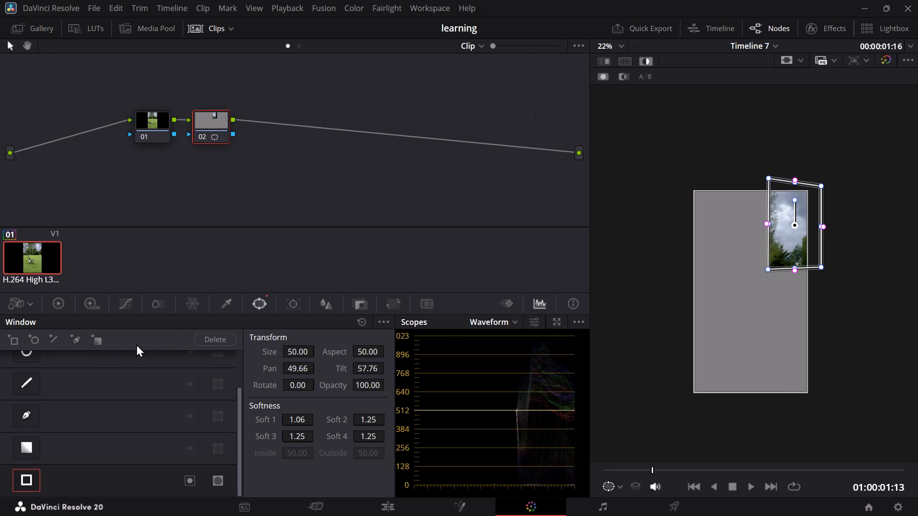
# Lower the luminance Gain of node 02 to about 0.83 to darken the sky.
pyautogui.click(72, 305)
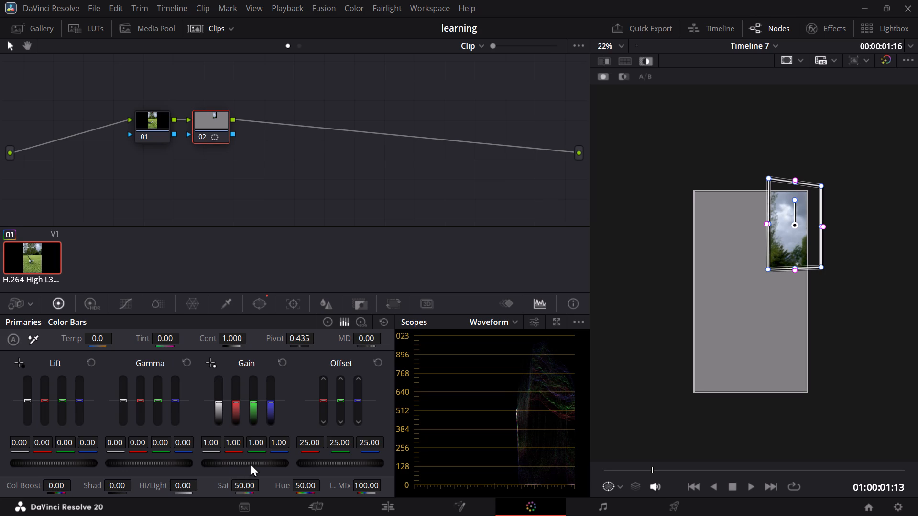
pyautogui.moveTo(216, 398); pyautogui.dragTo(219, 412)
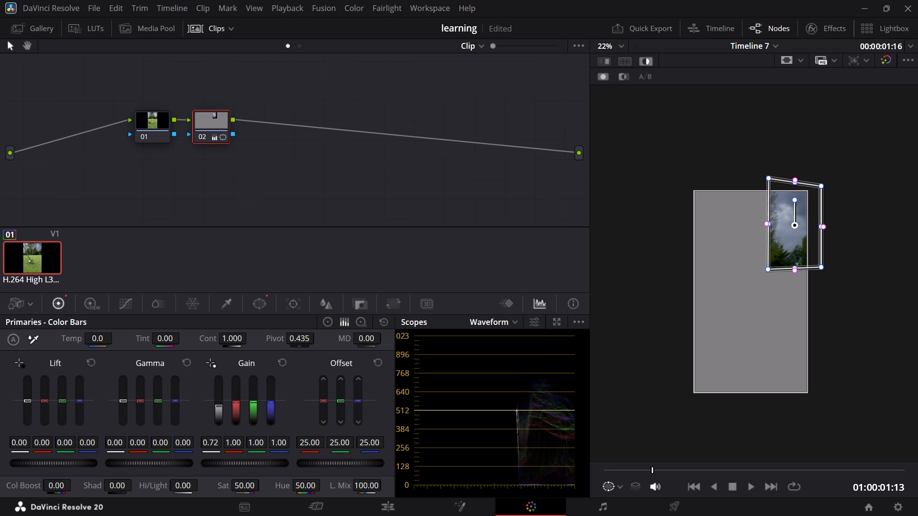
pyautogui.moveTo(219, 412); pyautogui.dragTo(220, 405)
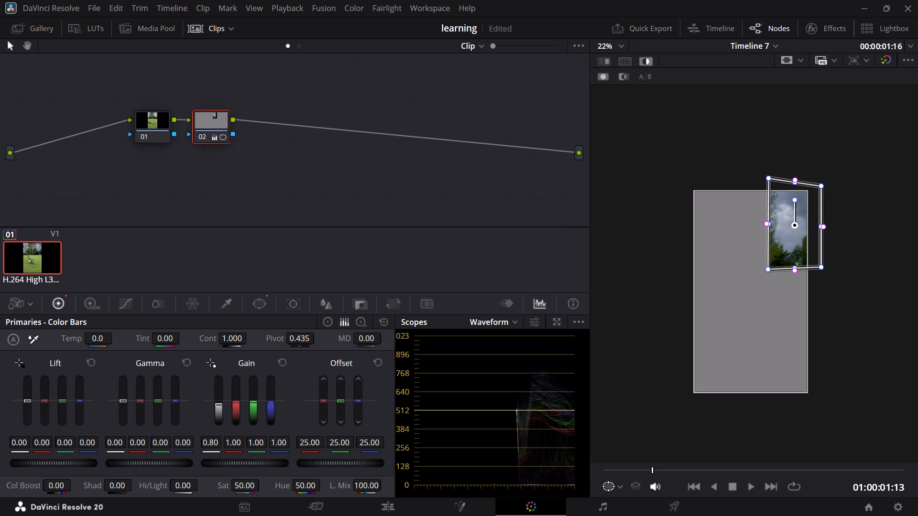
pyautogui.moveTo(220, 405); pyautogui.dragTo(223, 407)
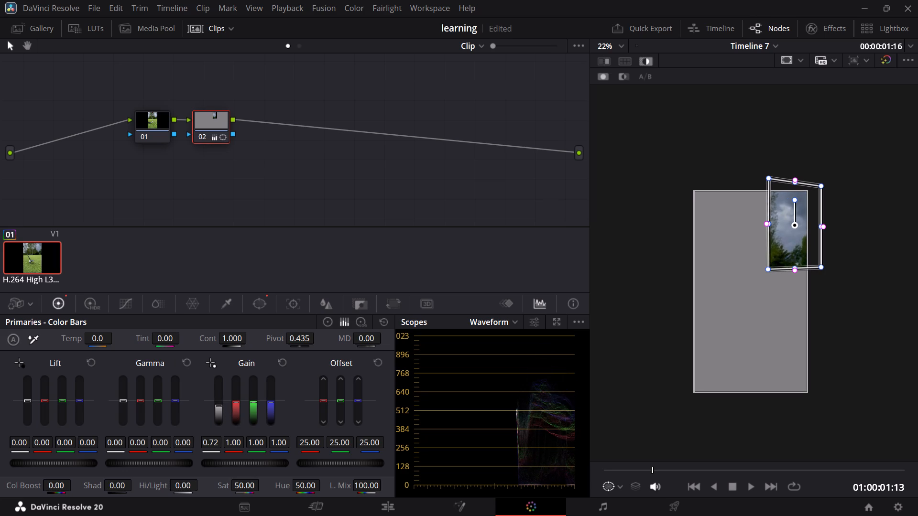
pyautogui.moveTo(223, 407); pyautogui.dragTo(225, 400)
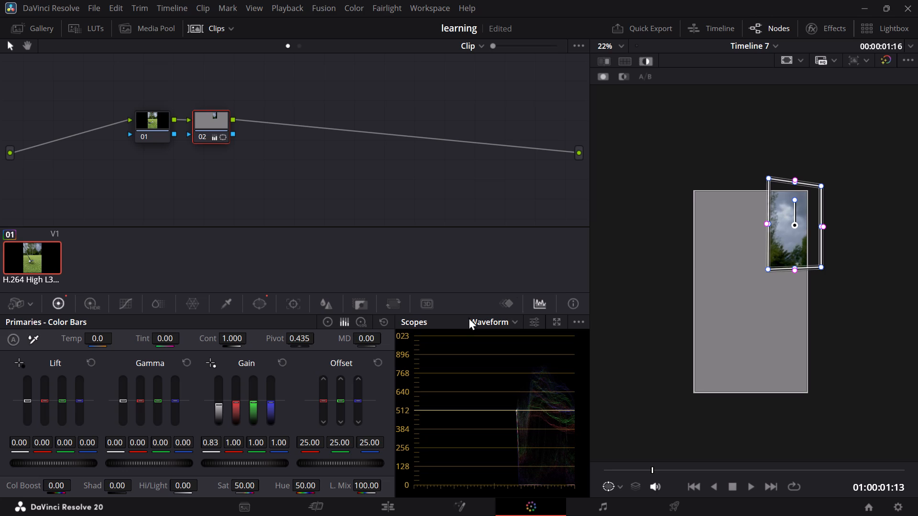
# Narrow the sky window by moving its left side inward and slanting its upper-left corner away from the tall trees.
pyautogui.moveTo(769, 221); pyautogui.dragTo(782, 223)
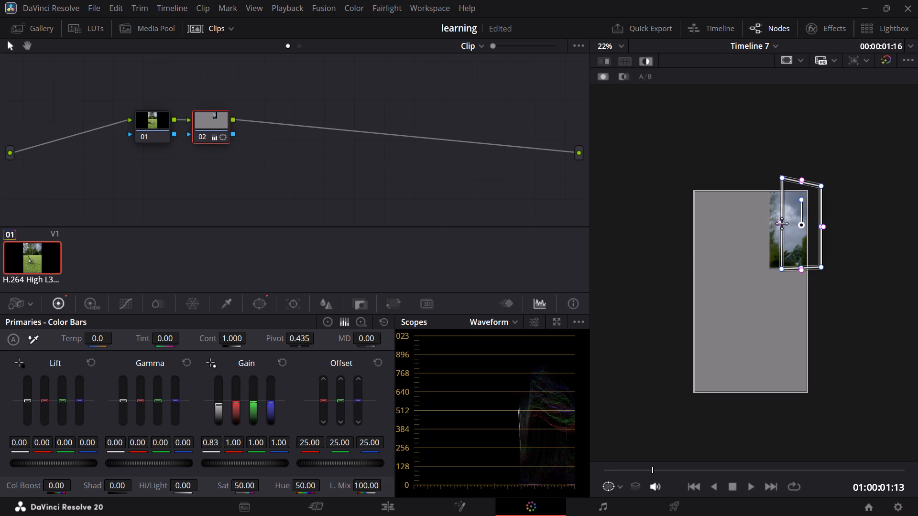
pyautogui.moveTo(782, 223); pyautogui.dragTo(777, 226)
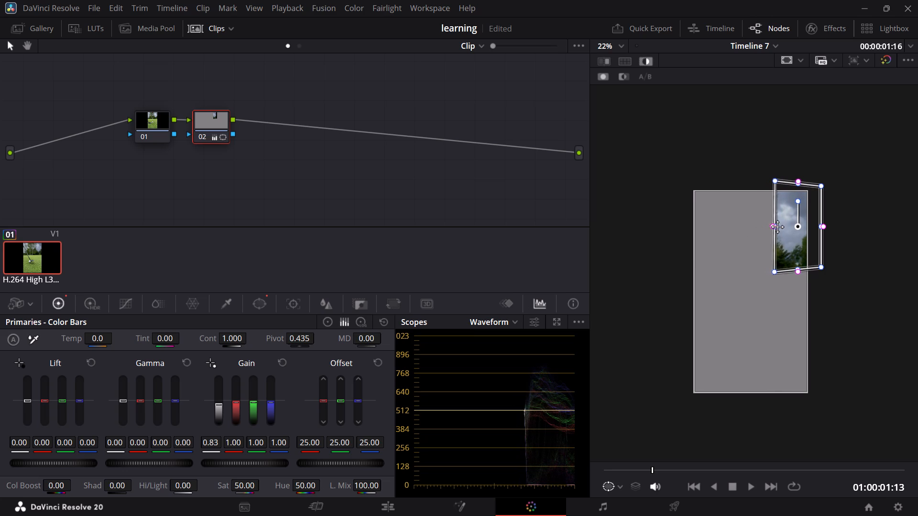
pyautogui.moveTo(777, 226); pyautogui.dragTo(776, 227)
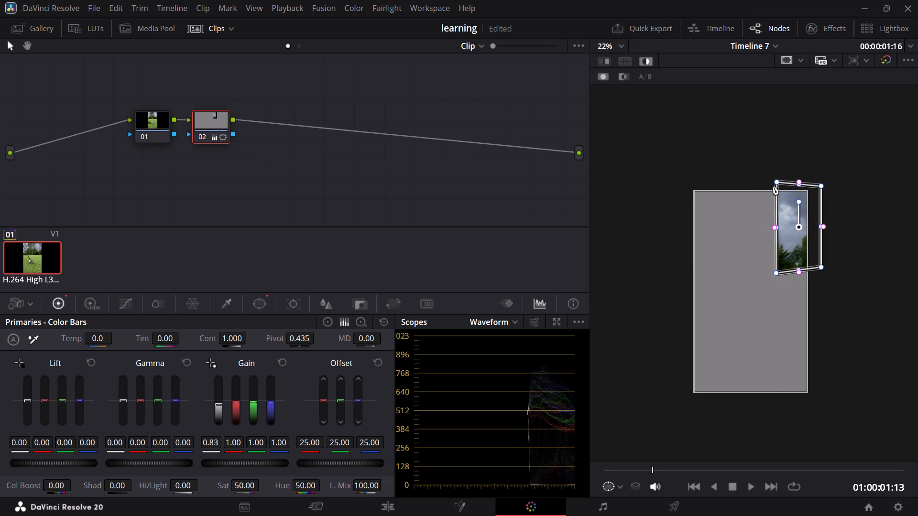
pyautogui.click(775, 184)
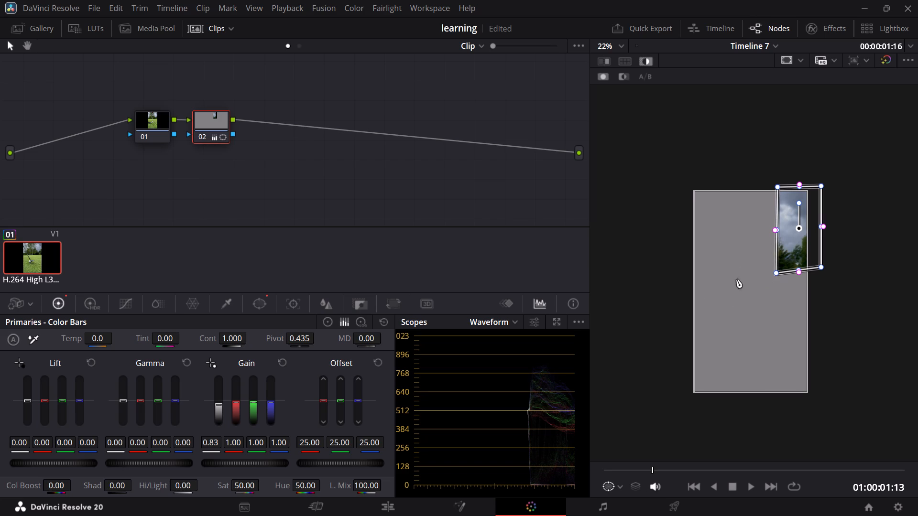
pyautogui.moveTo(776, 185); pyautogui.dragTo(772, 182)
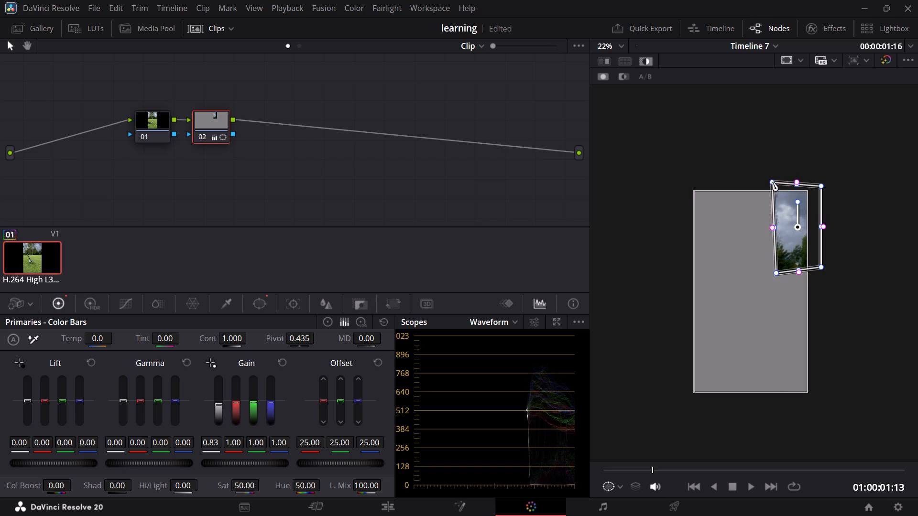
pyautogui.moveTo(772, 182); pyautogui.dragTo(781, 182)
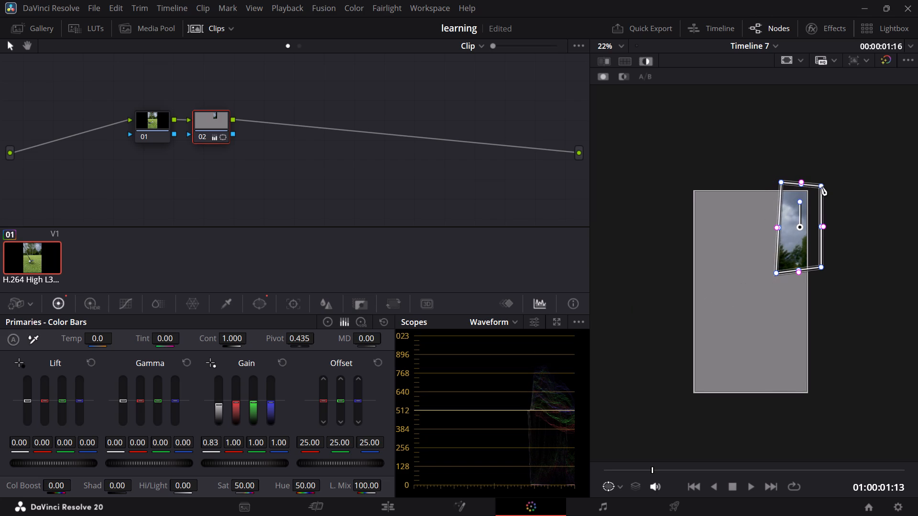
# Pull the window's upper-right and lower-right corners in to line up with the right edge of the frame.
pyautogui.moveTo(827, 183); pyautogui.dragTo(821, 183)
pyautogui.moveTo(821, 185); pyautogui.dragTo(803, 187)
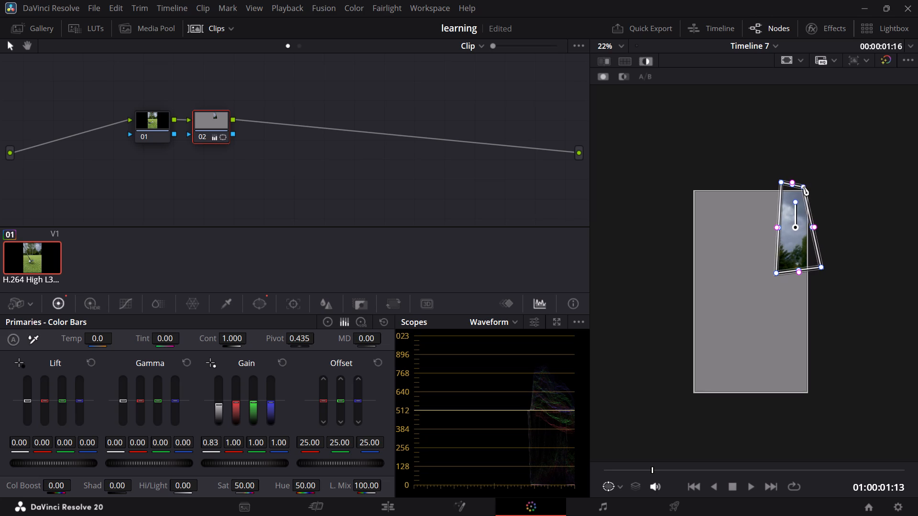
pyautogui.moveTo(803, 187); pyautogui.dragTo(811, 185)
pyautogui.moveTo(820, 268); pyautogui.dragTo(809, 268)
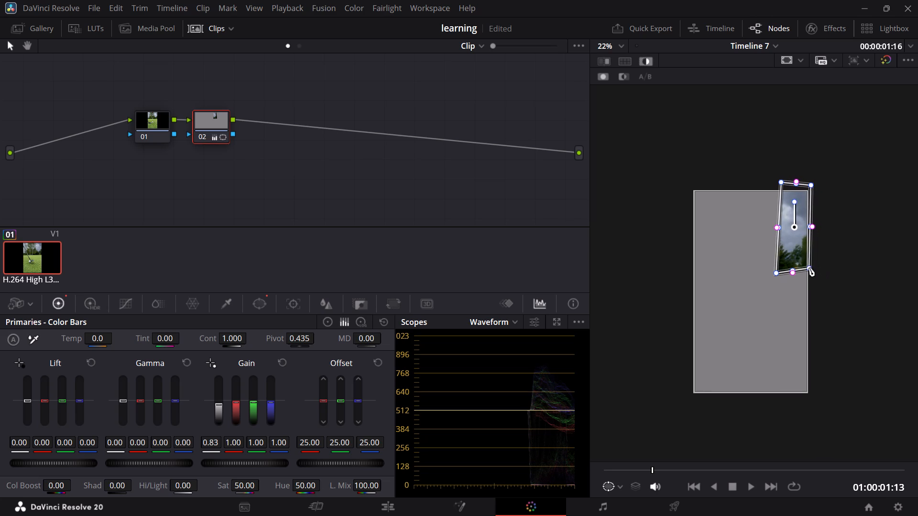
pyautogui.moveTo(809, 268); pyautogui.dragTo(803, 269)
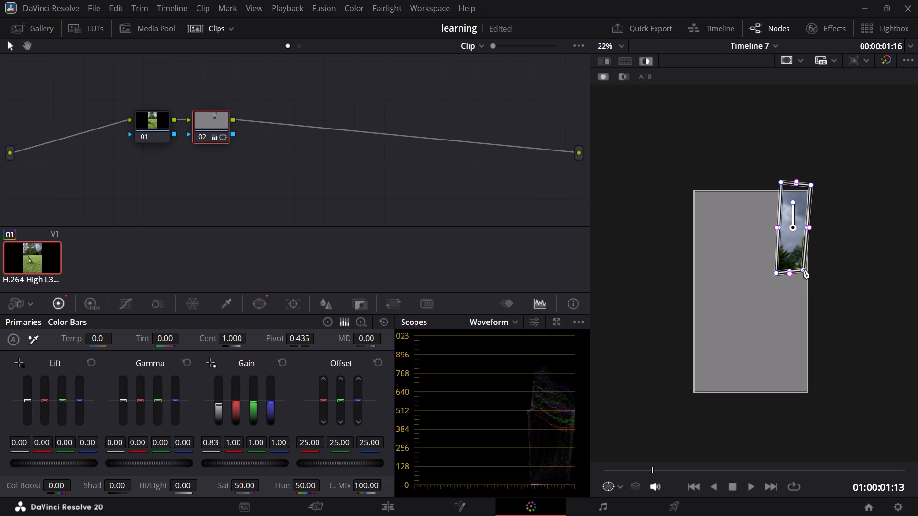
pyautogui.moveTo(803, 269); pyautogui.dragTo(808, 268)
pyautogui.click(811, 184)
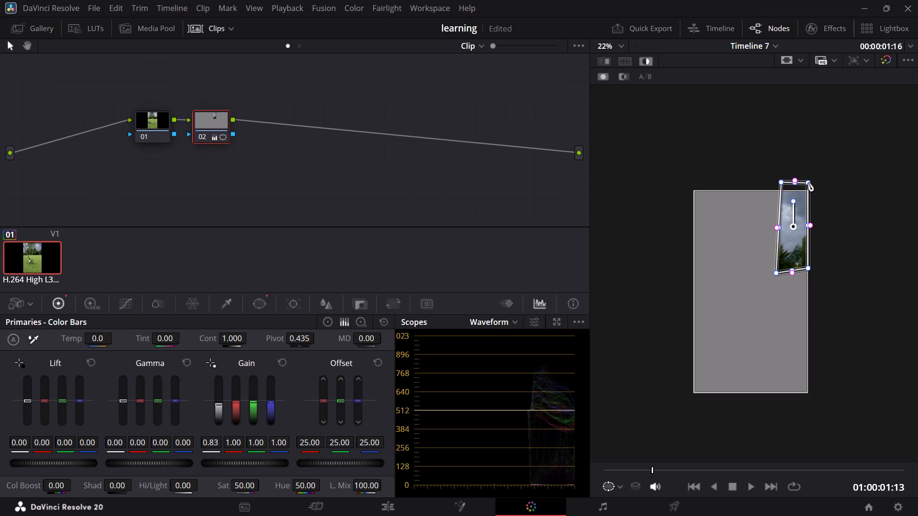
# Raise the window's bottom edge to the treetops and adjust its top edge to fit the sky.
pyautogui.moveTo(792, 270); pyautogui.dragTo(791, 252)
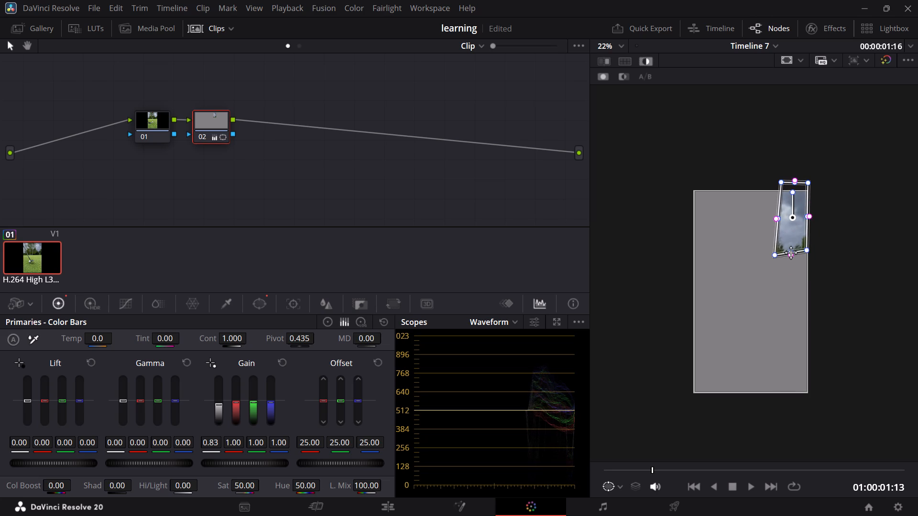
pyautogui.moveTo(791, 252); pyautogui.dragTo(789, 239)
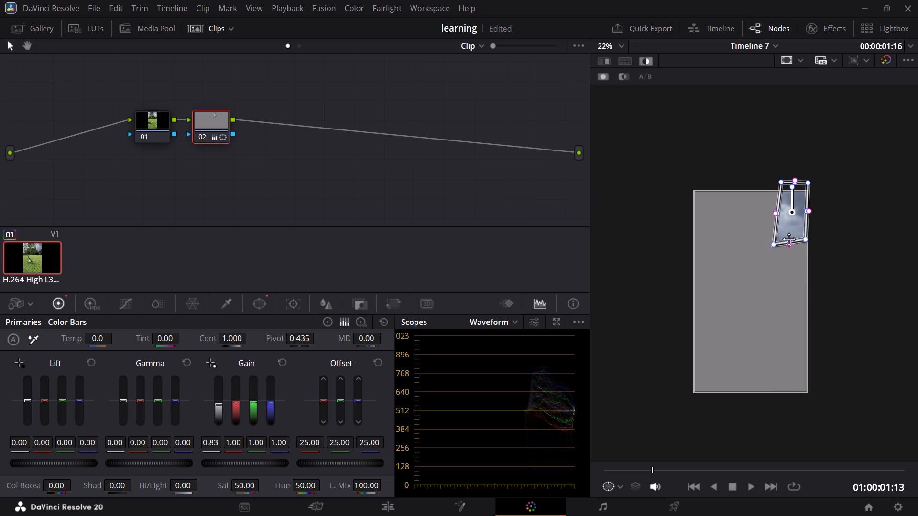
pyautogui.moveTo(789, 239); pyautogui.dragTo(793, 250)
pyautogui.click(784, 185)
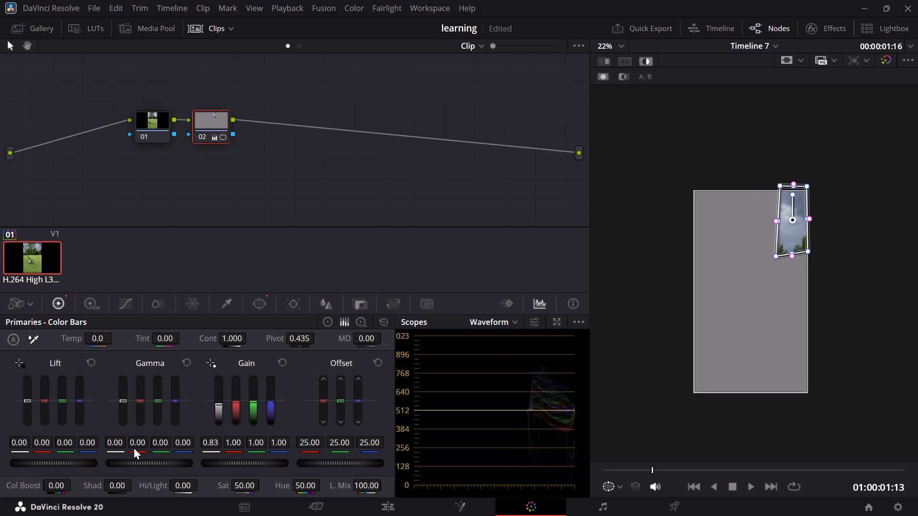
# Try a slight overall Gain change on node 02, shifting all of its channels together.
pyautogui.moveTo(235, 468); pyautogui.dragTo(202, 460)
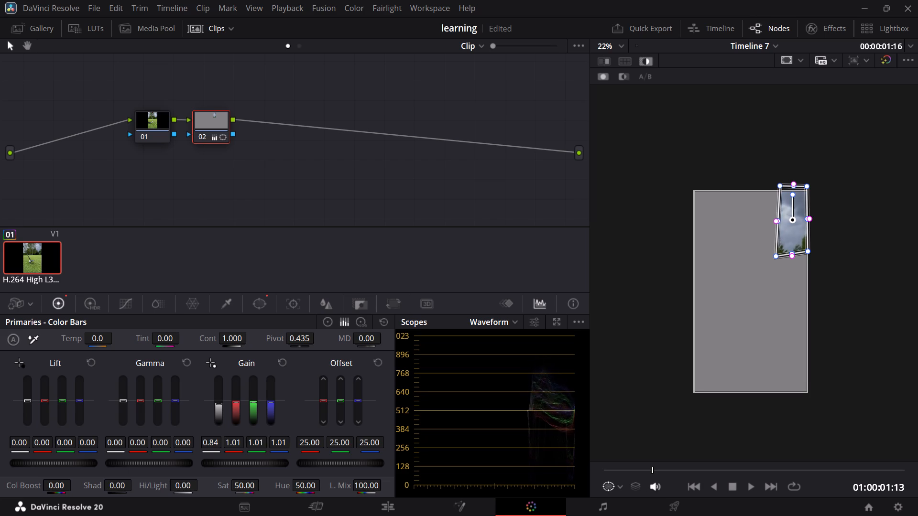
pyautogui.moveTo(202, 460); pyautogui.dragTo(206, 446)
# Add a new serial node directly after the sky-window node 02.
pyautogui.click(150, 124)
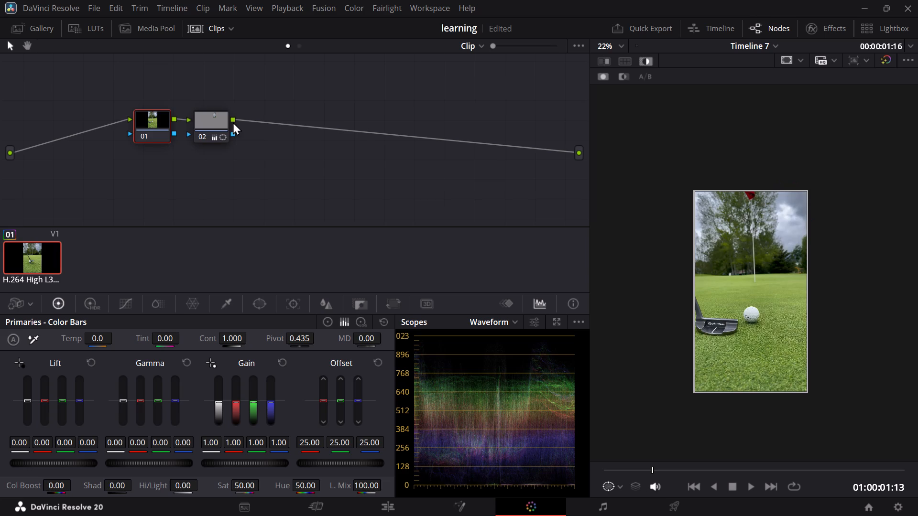
pyautogui.click(213, 122)
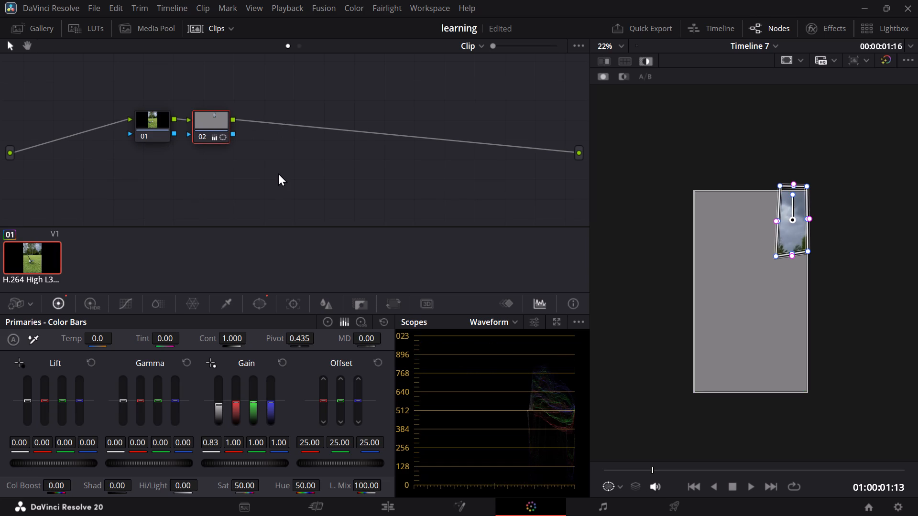
pyautogui.hotkey('alt', 's')
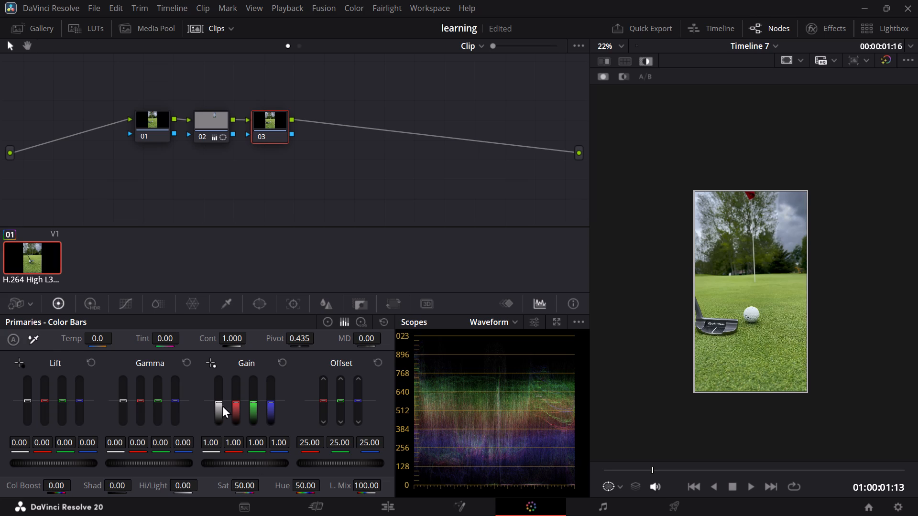
# Raise the luminance Gain of the new node 03 to about 1.29 to brighten the whole image.
pyautogui.moveTo(222, 391); pyautogui.dragTo(230, 373)
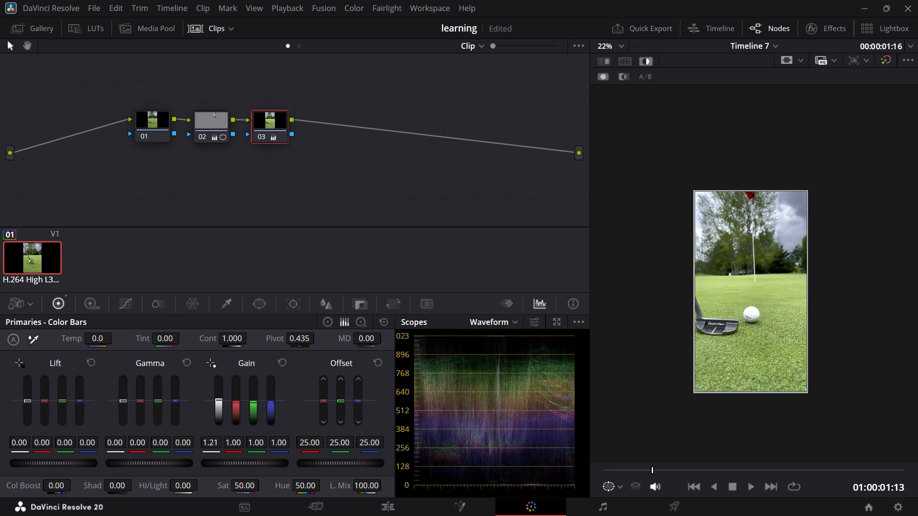
pyautogui.moveTo(230, 373); pyautogui.dragTo(238, 364)
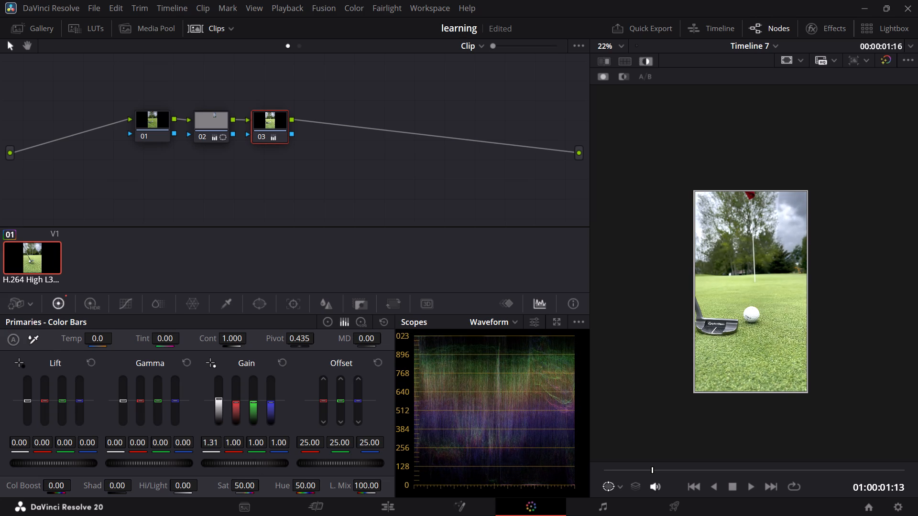
pyautogui.moveTo(238, 364); pyautogui.dragTo(240, 365)
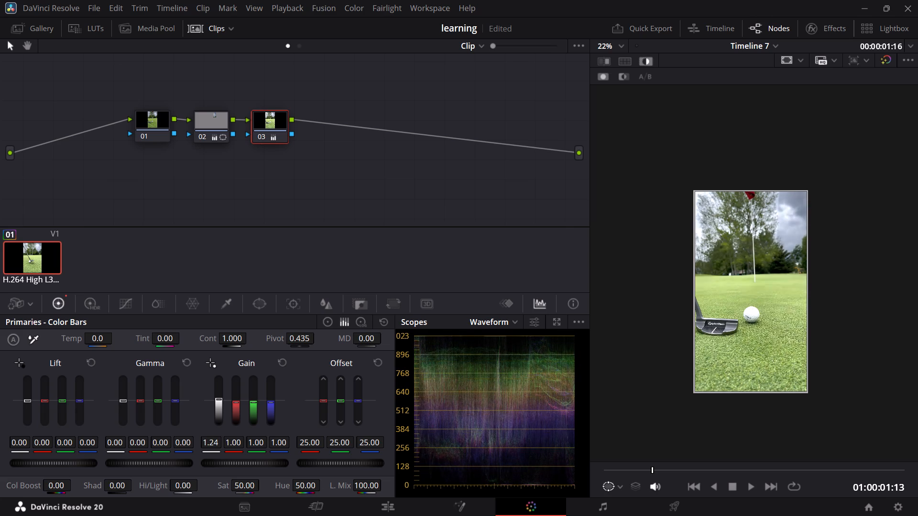
pyautogui.moveTo(240, 365); pyautogui.dragTo(244, 350)
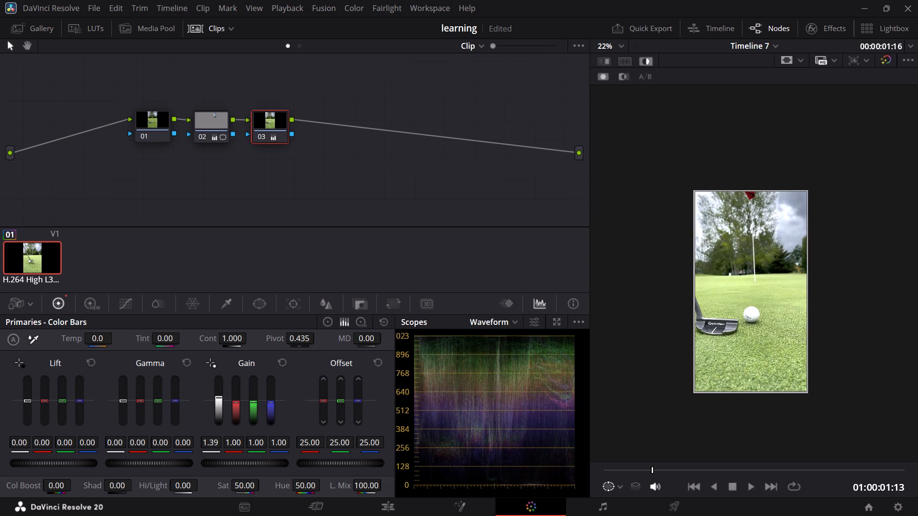
pyautogui.moveTo(244, 350); pyautogui.dragTo(244, 355)
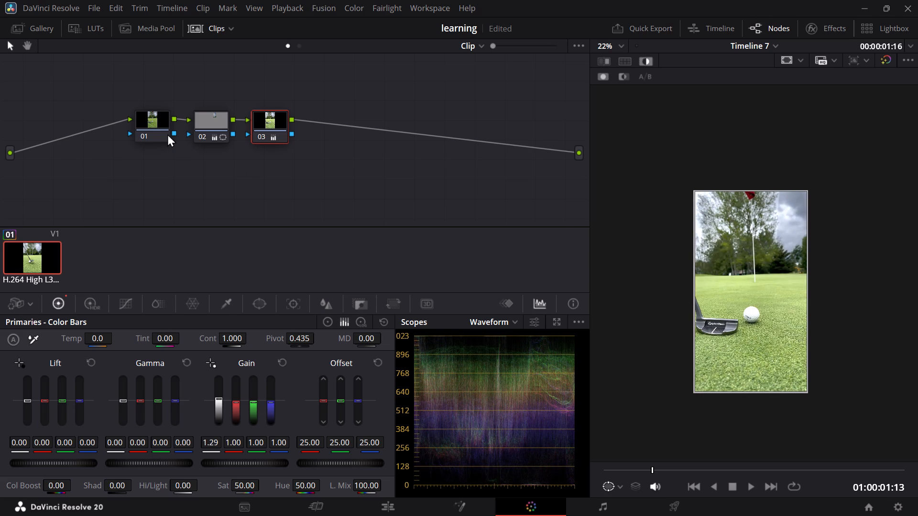
# Delete the unadjusted node 01 at the start of the chain and reselect the last node.
pyautogui.click(151, 127)
pyautogui.press('BackSpace')
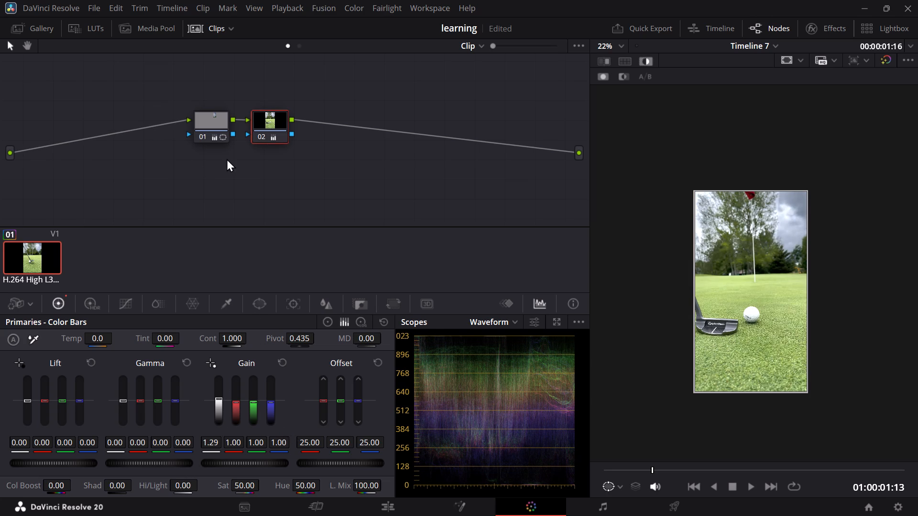
pyautogui.click(213, 125)
pyautogui.click(265, 123)
pyautogui.hotkey('alt', 'Tab')
pyautogui.click(385, 457)
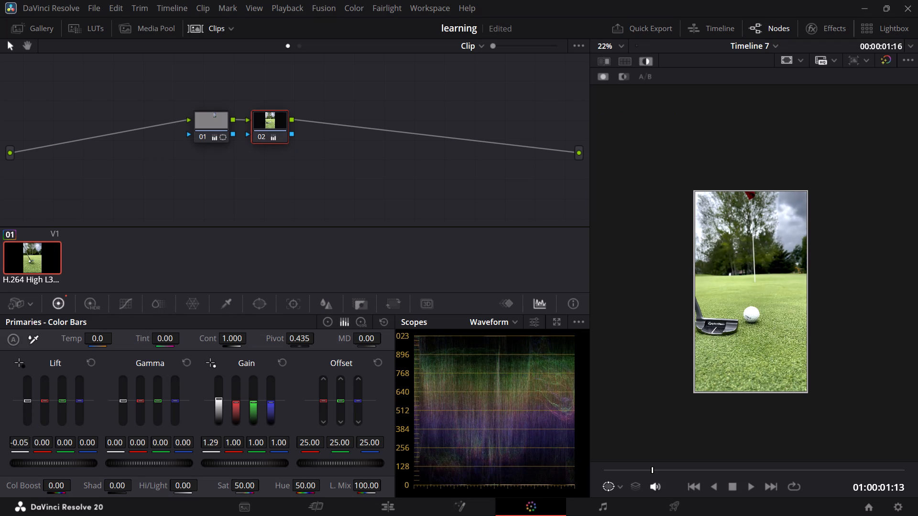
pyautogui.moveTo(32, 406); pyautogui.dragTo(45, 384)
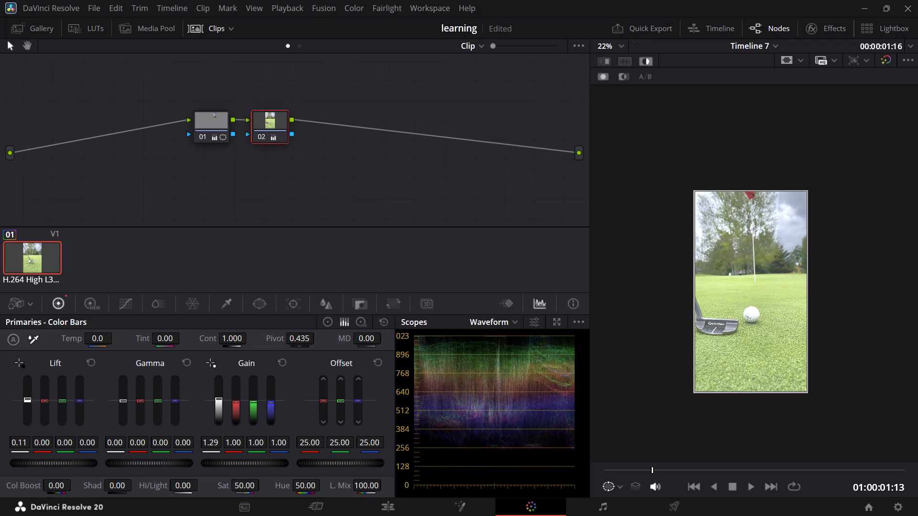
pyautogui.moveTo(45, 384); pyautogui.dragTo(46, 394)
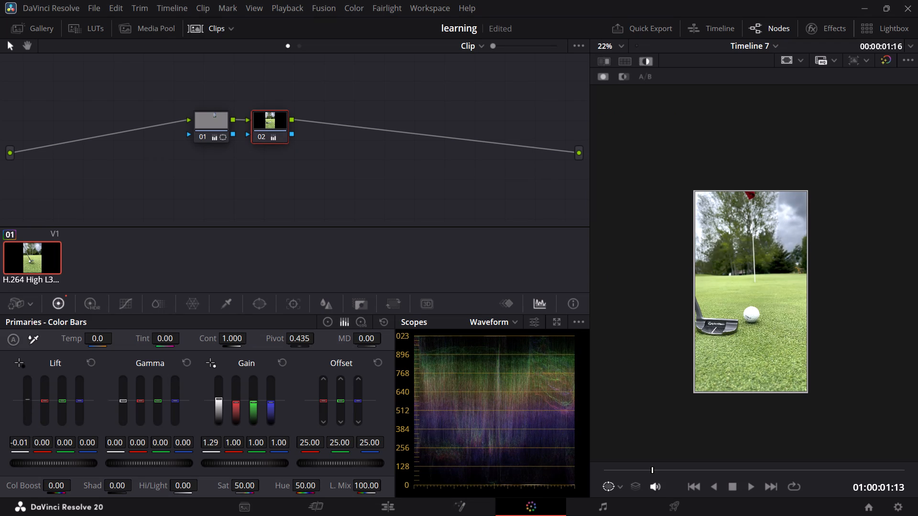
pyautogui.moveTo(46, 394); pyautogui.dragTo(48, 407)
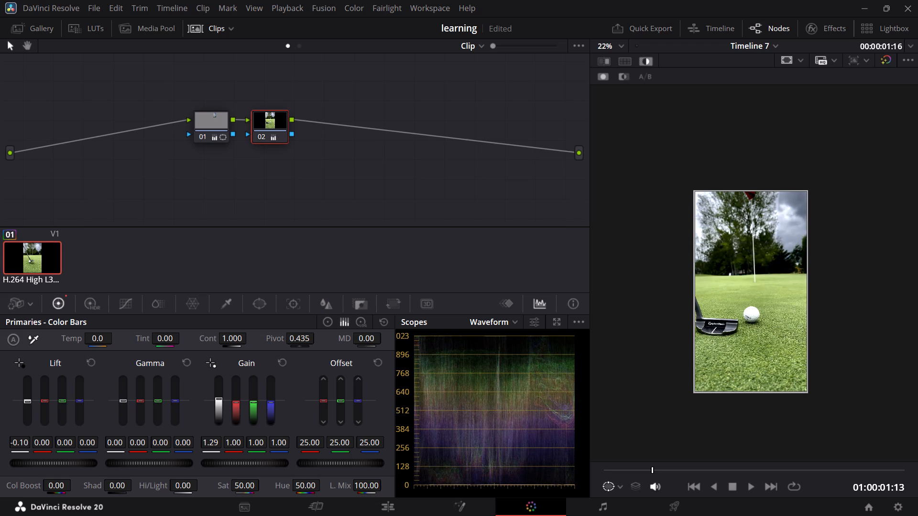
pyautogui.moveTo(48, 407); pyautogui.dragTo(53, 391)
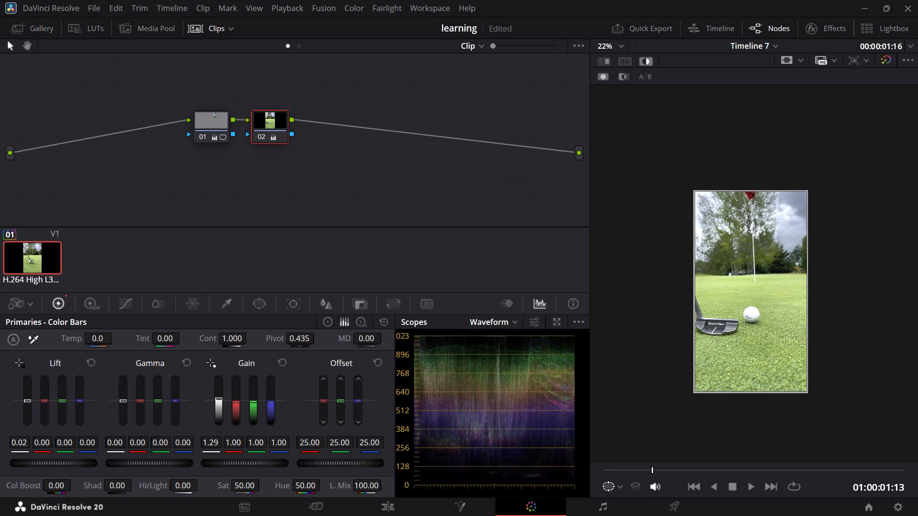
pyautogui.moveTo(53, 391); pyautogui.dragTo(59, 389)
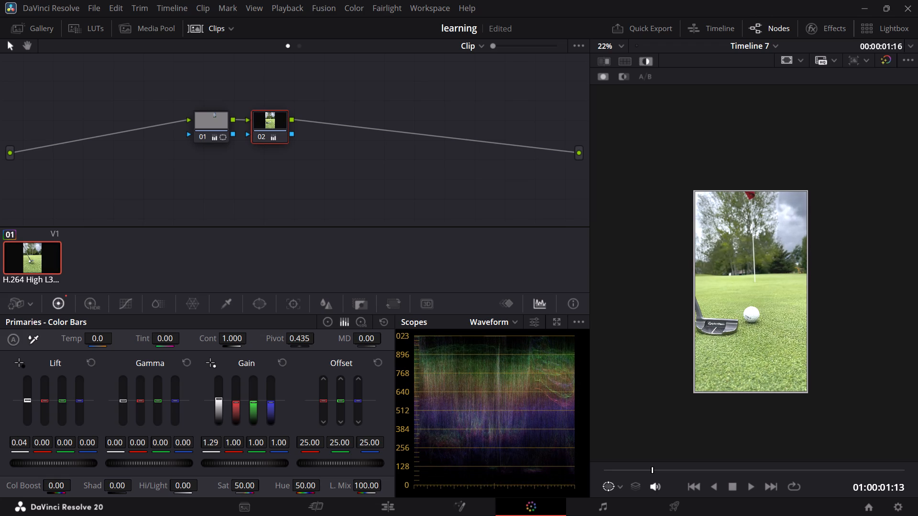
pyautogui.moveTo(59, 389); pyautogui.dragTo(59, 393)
# Compare the golf shot at full-screen size with and without the last node's correction.
pyautogui.press('p')
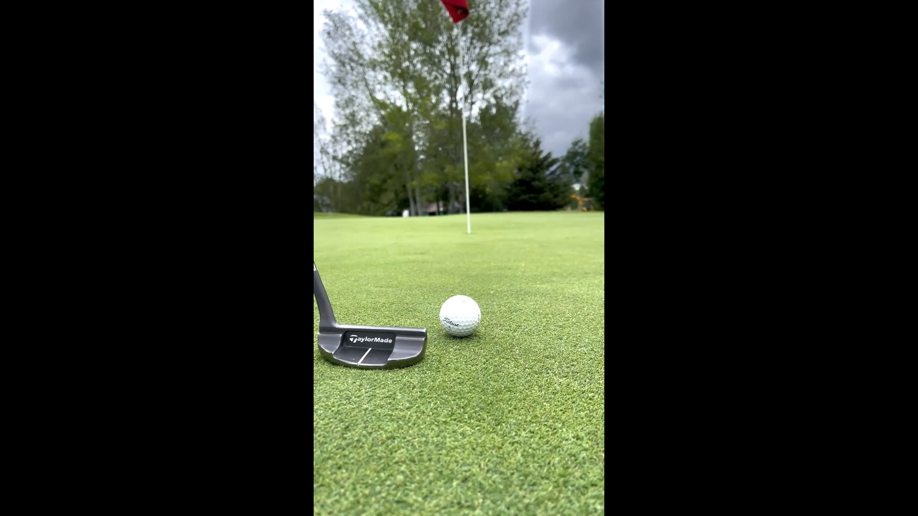
pyautogui.hotkey('ctrl', 'd')
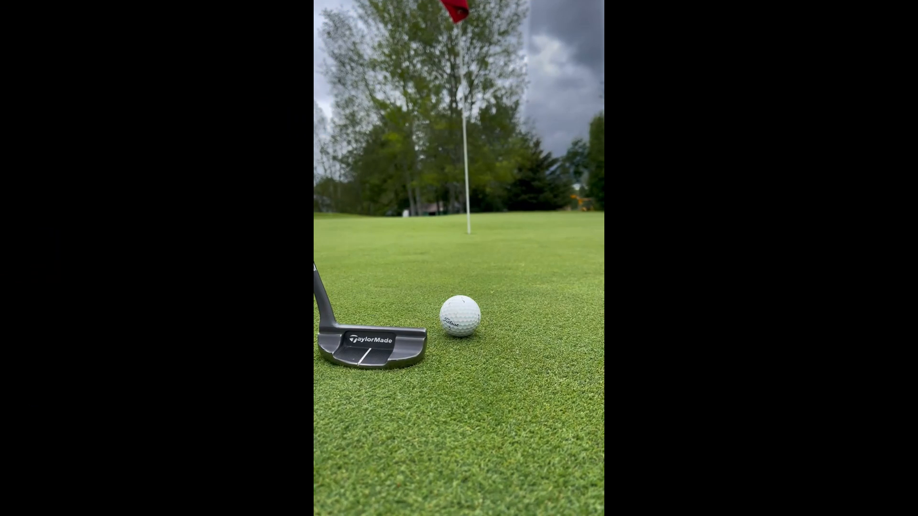
pyautogui.hotkey('ctrl', 'd')
pyautogui.hotkey('ctrl', 'd')
pyautogui.hotkey('ctrl', 'd')
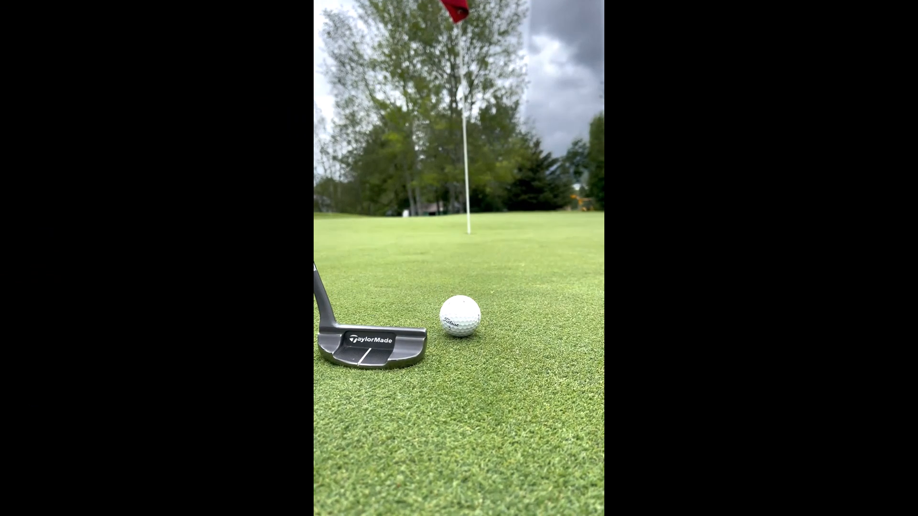
pyautogui.hotkey('ctrl', 'd')
pyautogui.hotkey('ctrl', 'd')
pyautogui.hotkey('alt', 'Tab')
pyautogui.hotkey('alt', 'Tab')
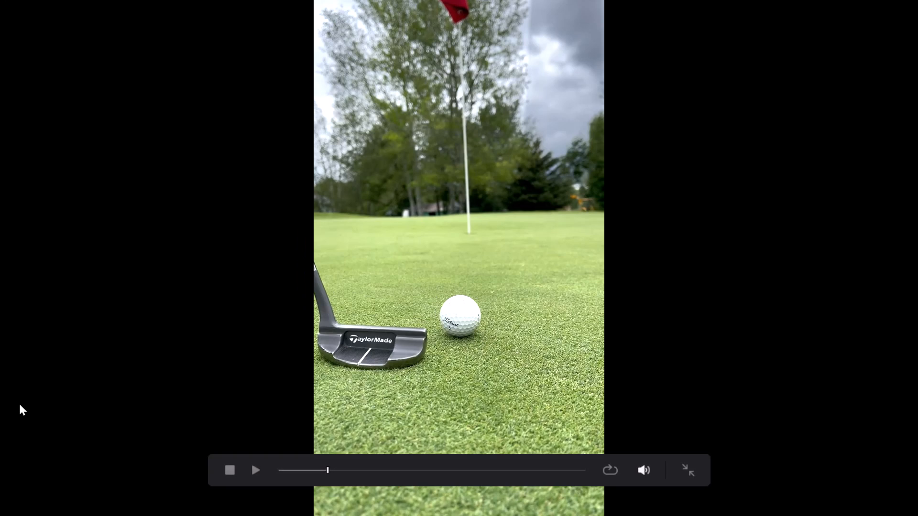
pyautogui.press('p')
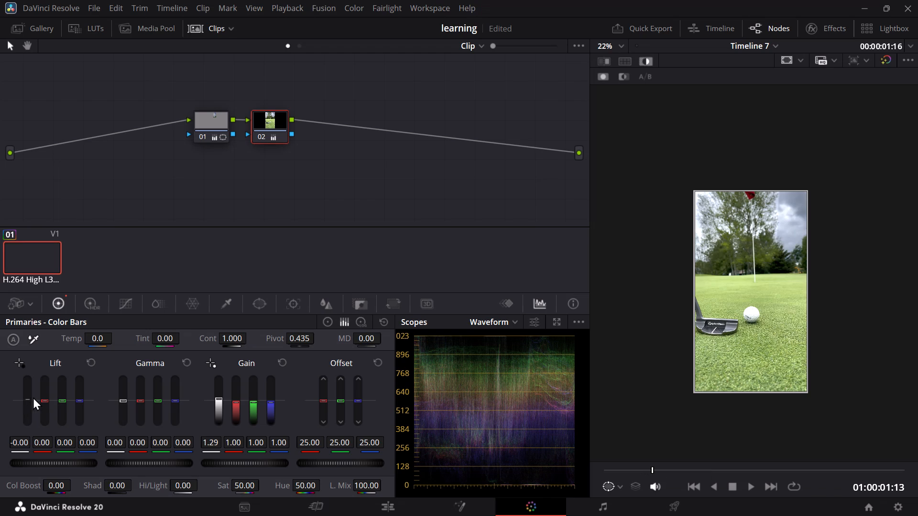
# Lower the luminance Lift of the last node to about -0.05 to deepen the shadows.
pyautogui.moveTo(30, 399); pyautogui.dragTo(33, 400)
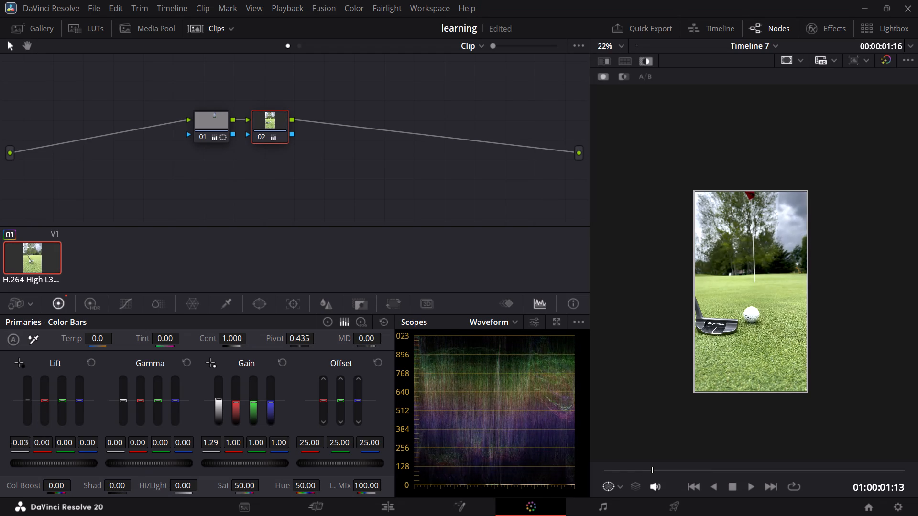
pyautogui.moveTo(33, 400); pyautogui.dragTo(36, 408)
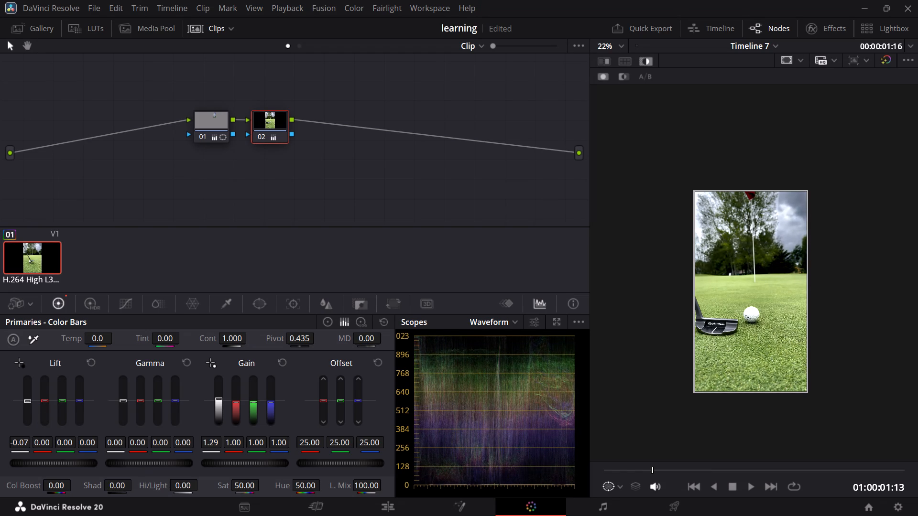
pyautogui.moveTo(36, 408); pyautogui.dragTo(36, 408)
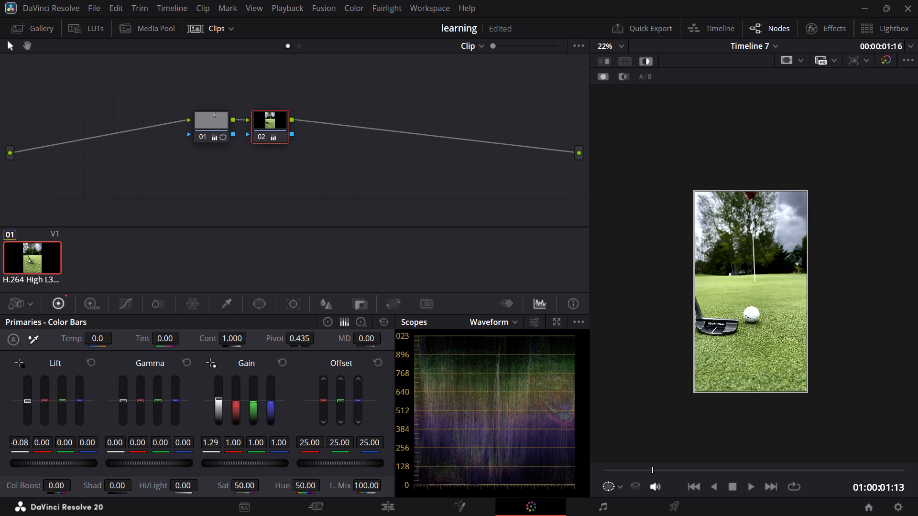
pyautogui.moveTo(36, 408); pyautogui.dragTo(40, 407)
pyautogui.hotkey('alt', 'Tab')
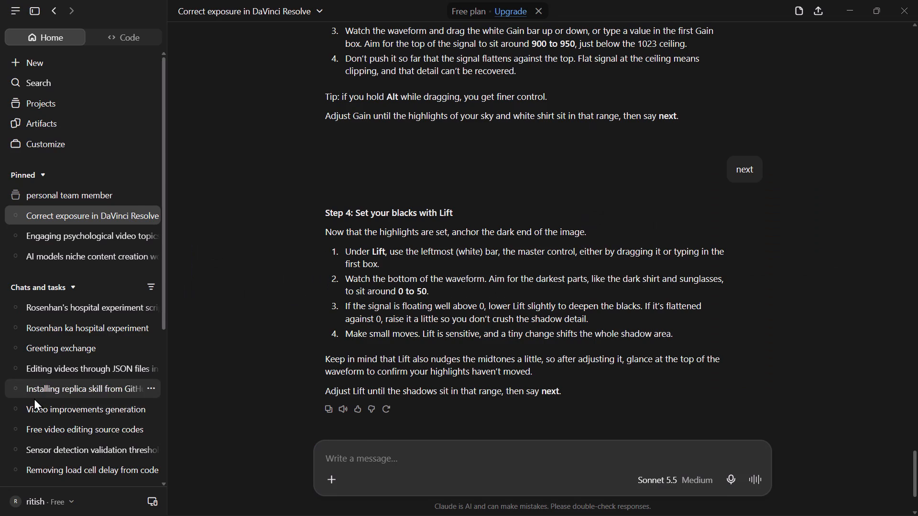
pyautogui.hotkey('alt', 'Tab')
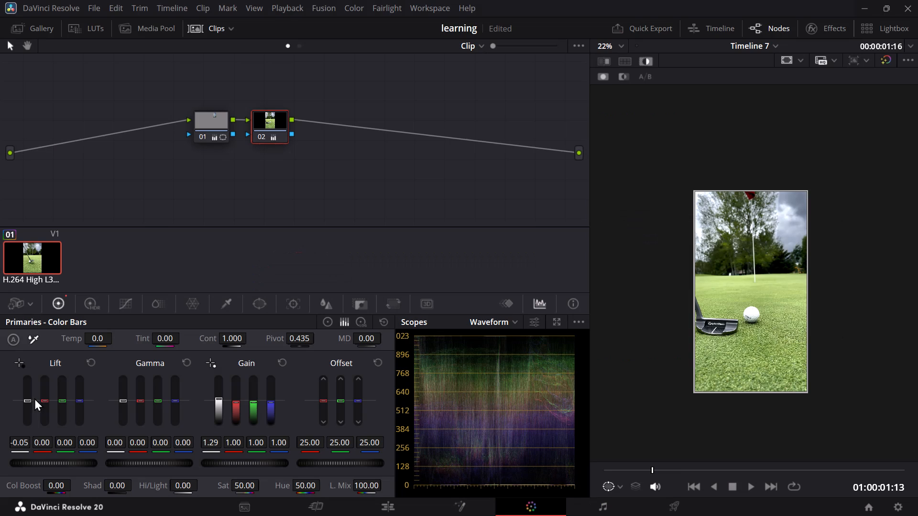
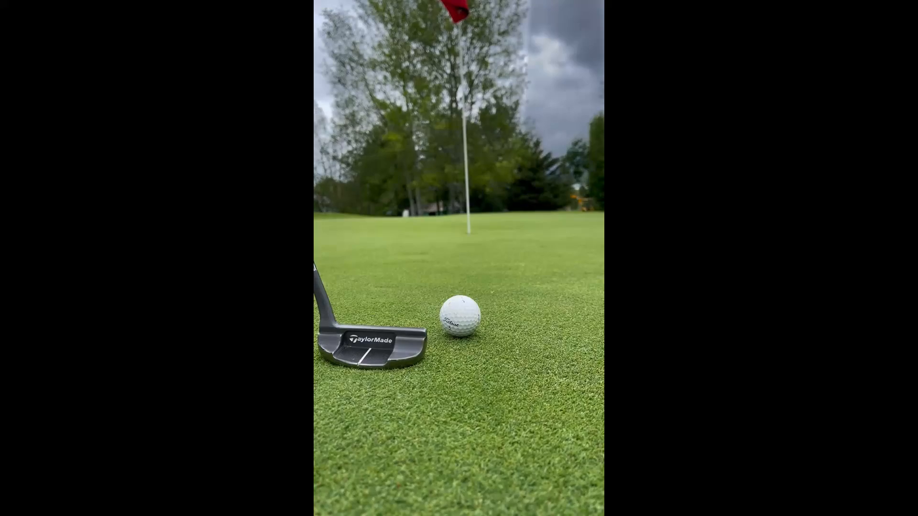
# Compare the golf shot at full-screen size with and without the last node's correction, then return to the grading workspace.
pyautogui.hotkey('ctrl', 'd')
pyautogui.hotkey('ctrl', 'd')
pyautogui.hotkey('ctrl', 'd')
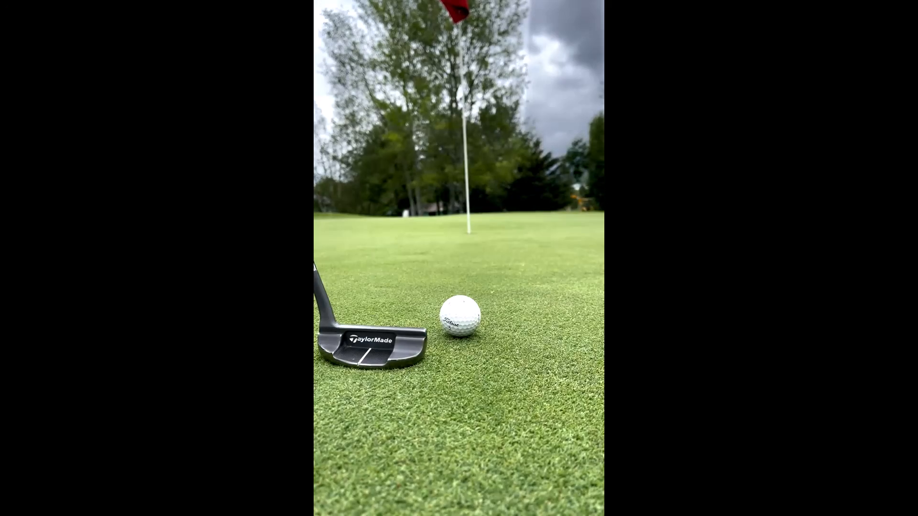
pyautogui.hotkey('ctrl', 'd')
pyautogui.hotkey('ctrl', 'd')
pyautogui.hotkey('ctrl', 'd')
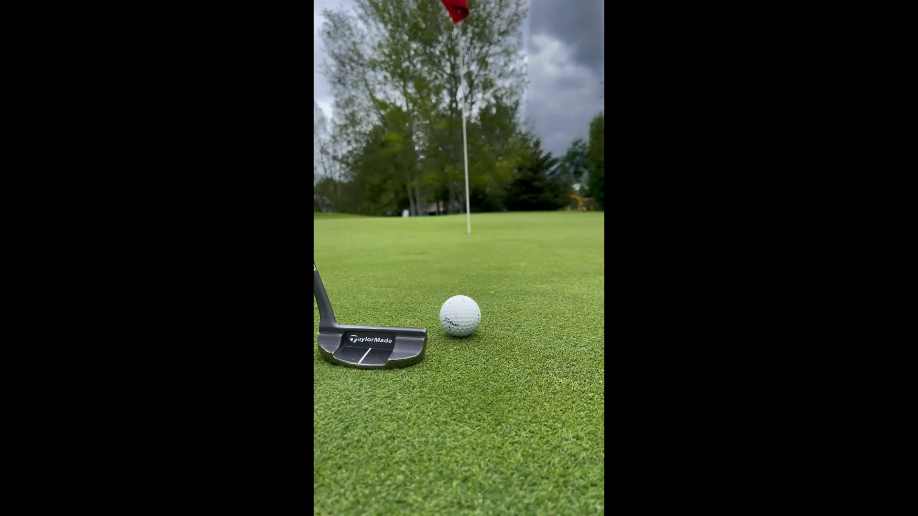
pyautogui.hotkey('ctrl', 'd')
pyautogui.press('p')
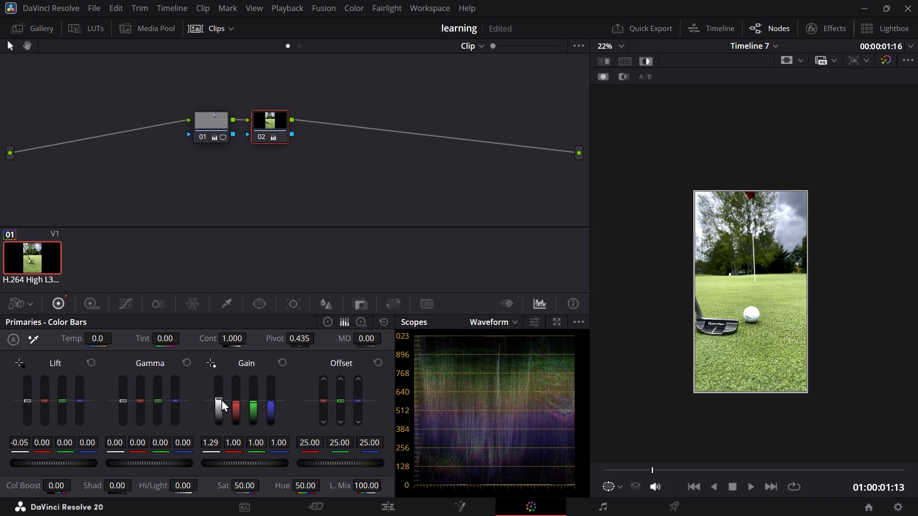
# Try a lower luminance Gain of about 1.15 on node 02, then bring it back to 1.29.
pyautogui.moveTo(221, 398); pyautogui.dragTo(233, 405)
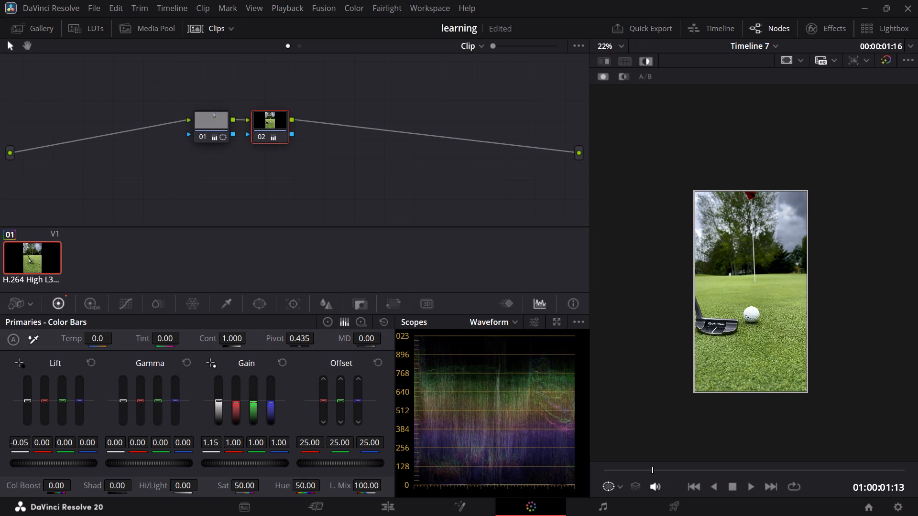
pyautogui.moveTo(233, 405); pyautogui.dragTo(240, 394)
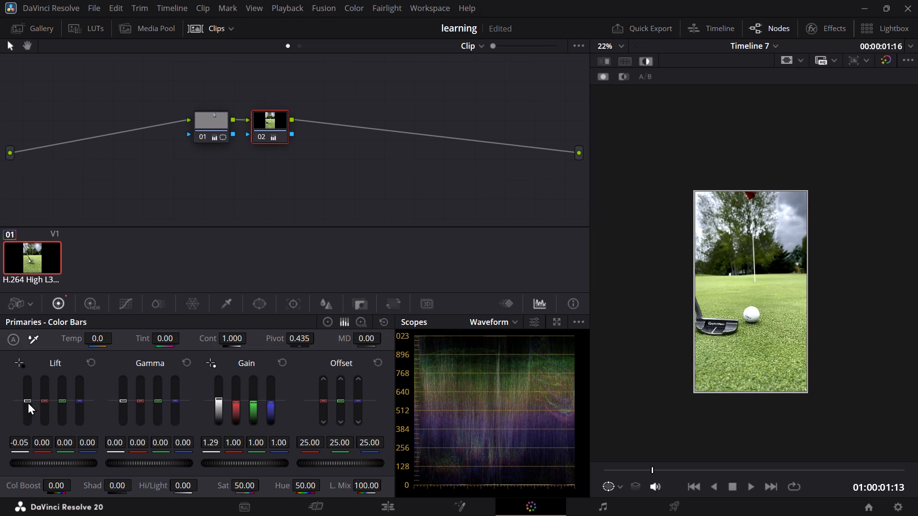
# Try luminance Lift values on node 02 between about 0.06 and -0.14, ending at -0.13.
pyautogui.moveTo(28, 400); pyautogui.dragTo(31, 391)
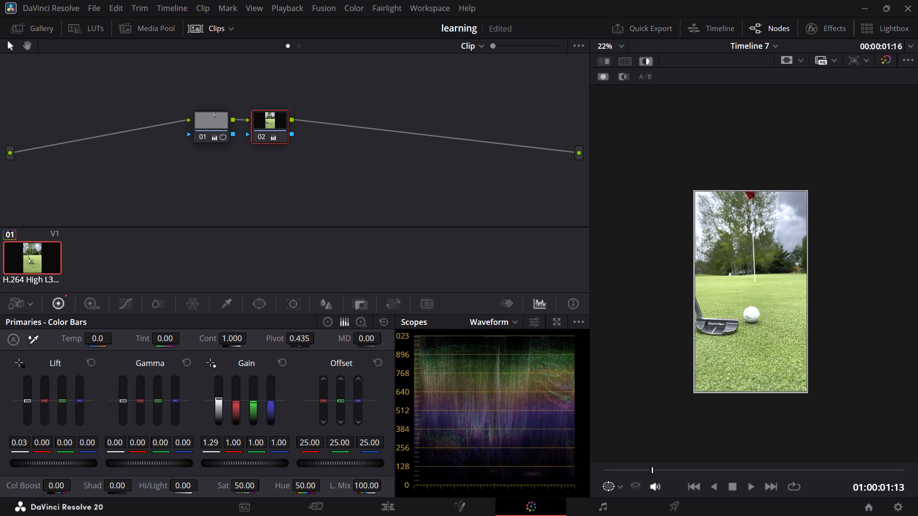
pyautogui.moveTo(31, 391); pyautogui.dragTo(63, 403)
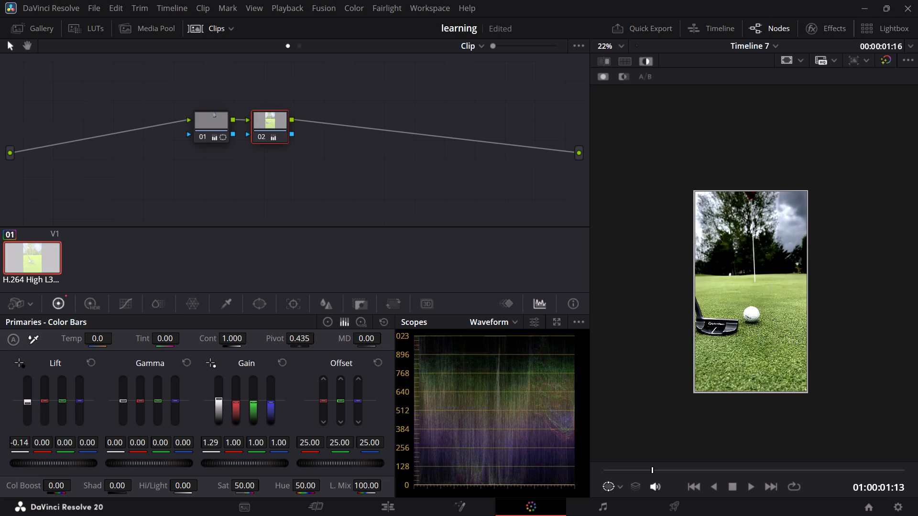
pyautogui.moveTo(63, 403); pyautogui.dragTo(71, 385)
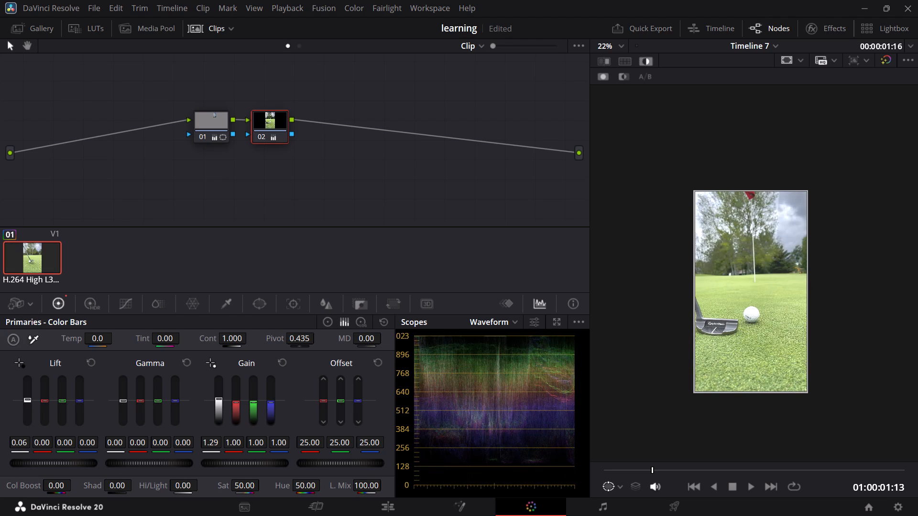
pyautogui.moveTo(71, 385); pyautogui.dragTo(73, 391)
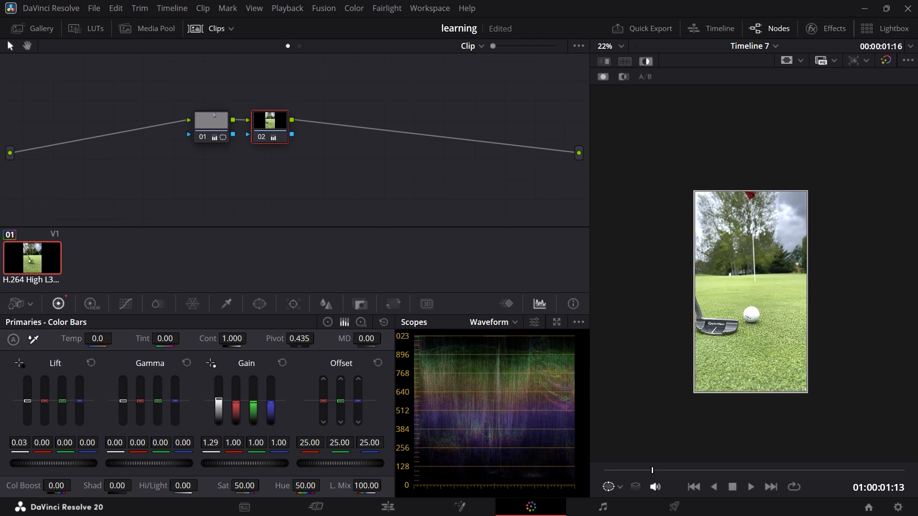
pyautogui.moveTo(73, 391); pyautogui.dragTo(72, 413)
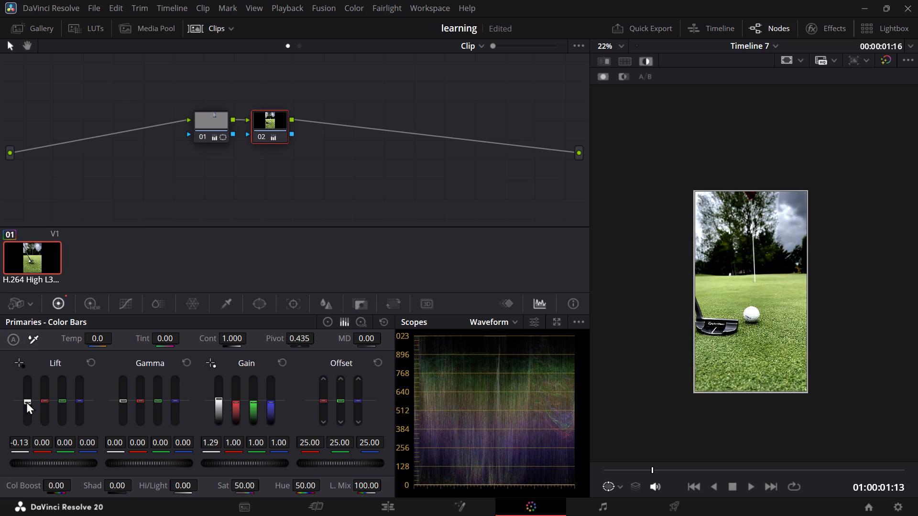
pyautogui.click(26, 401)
# Reset Lift on node 02, then try darker and lighter values on all its channels together, ending at about -0.05.
pyautogui.click(88, 361)
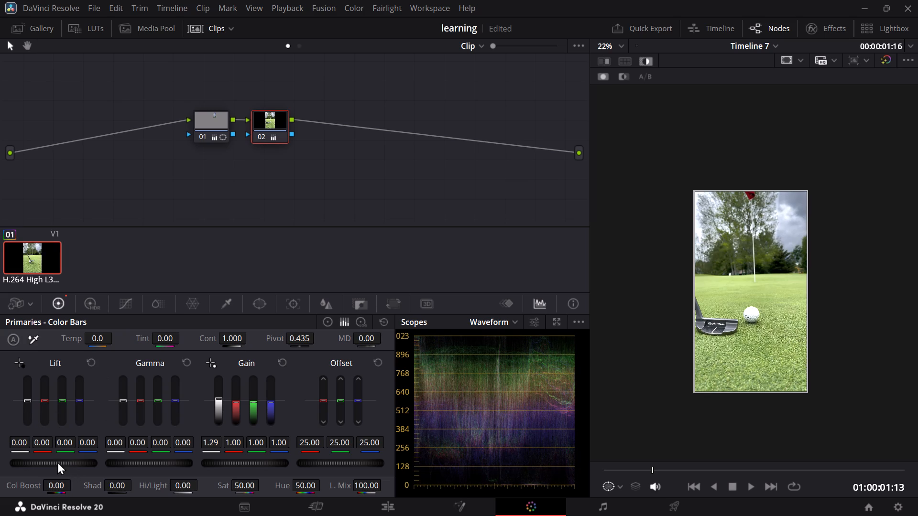
pyautogui.moveTo(52, 460); pyautogui.dragTo(0, 457)
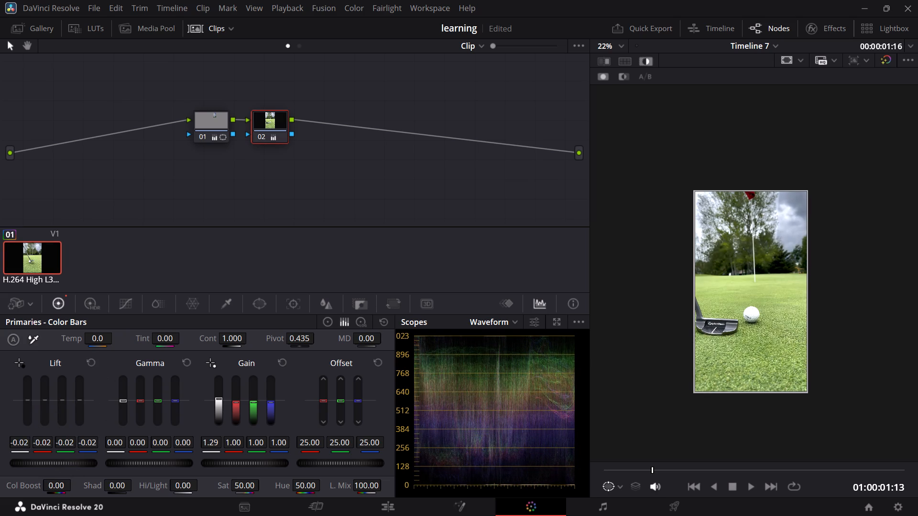
pyautogui.moveTo(0, 457); pyautogui.dragTo(389, 246)
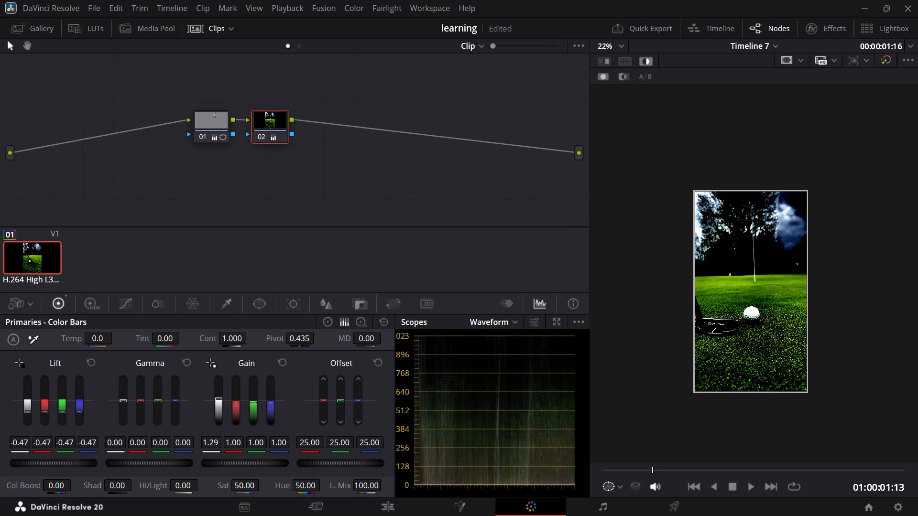
pyautogui.moveTo(389, 246); pyautogui.dragTo(852, 245)
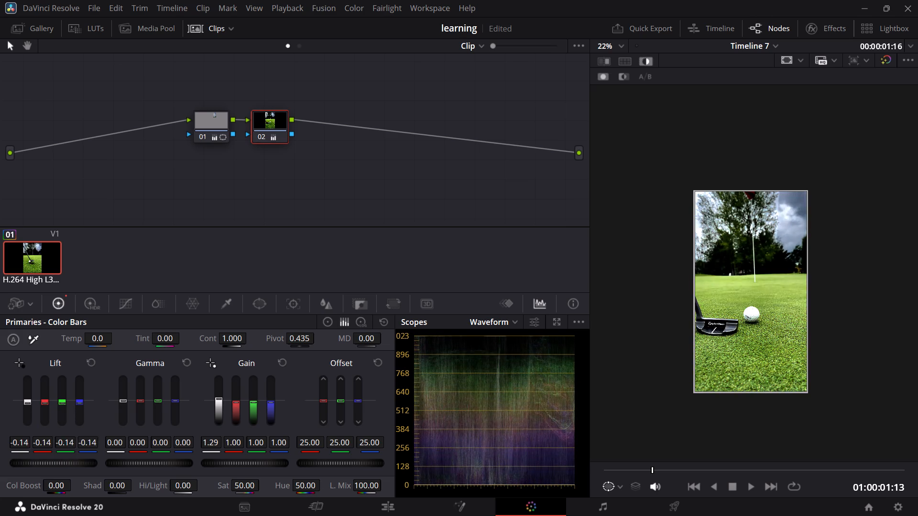
pyautogui.moveTo(852, 245); pyautogui.dragTo(578, 287)
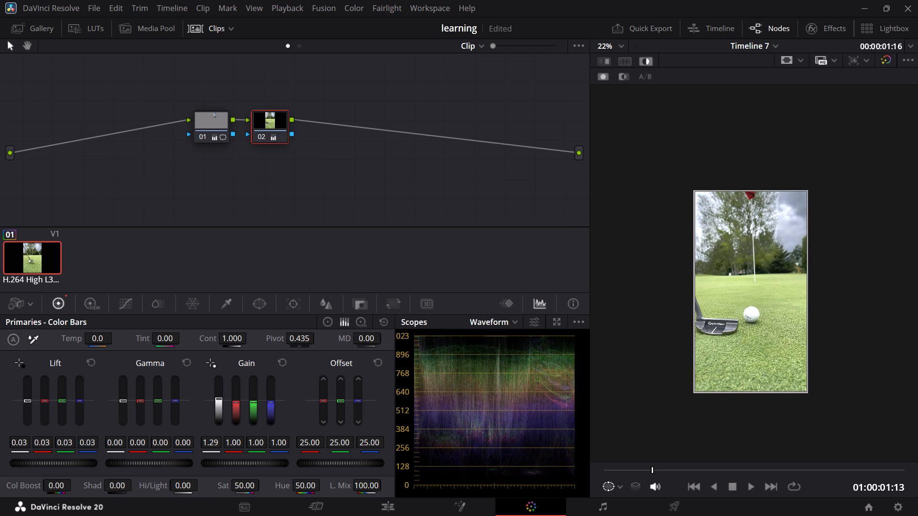
pyautogui.moveTo(578, 287); pyautogui.dragTo(519, 299)
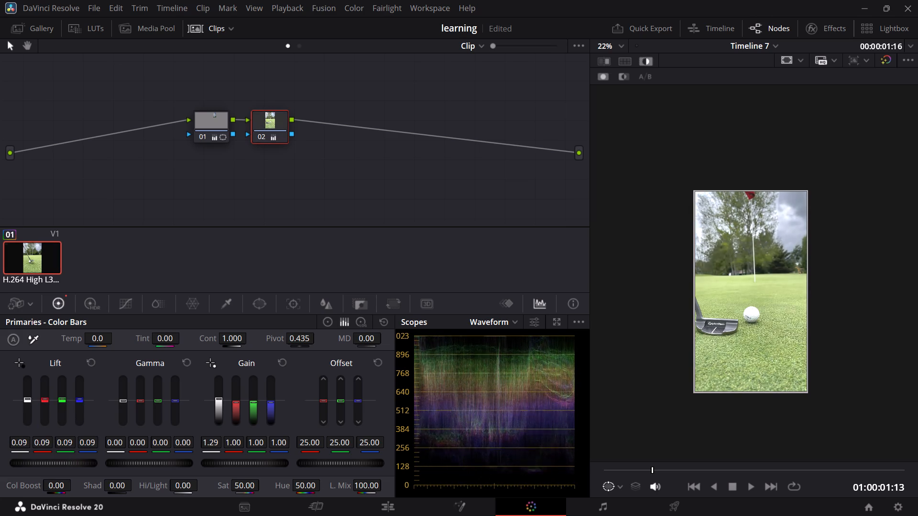
pyautogui.moveTo(519, 299); pyautogui.dragTo(555, 294)
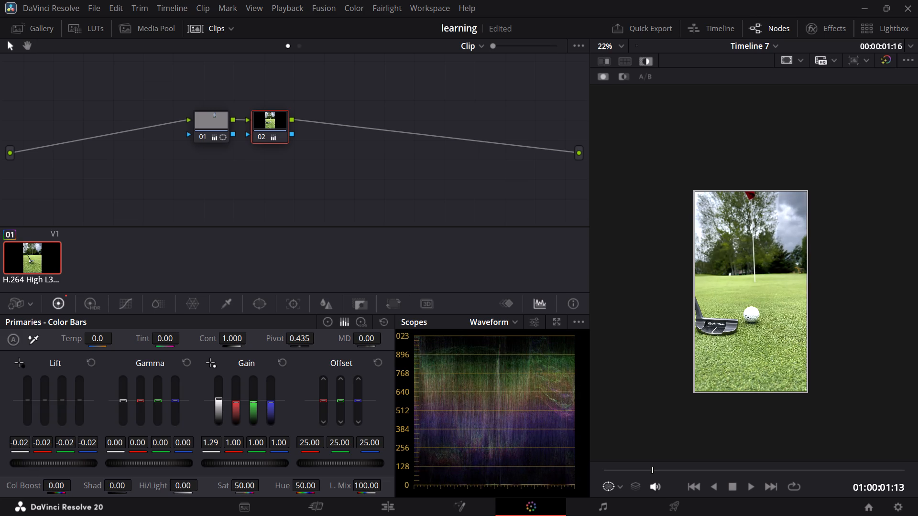
pyautogui.moveTo(555, 294); pyautogui.dragTo(535, 299)
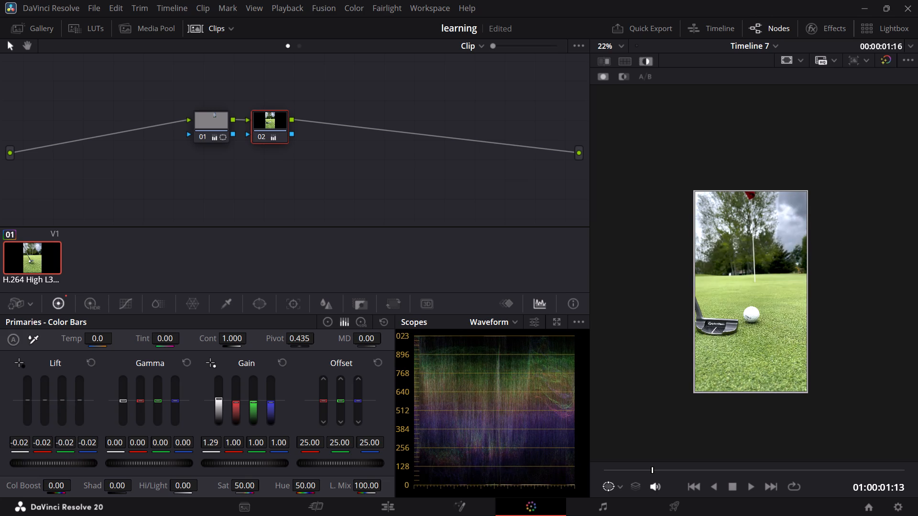
pyautogui.moveTo(535, 299); pyautogui.dragTo(602, 301)
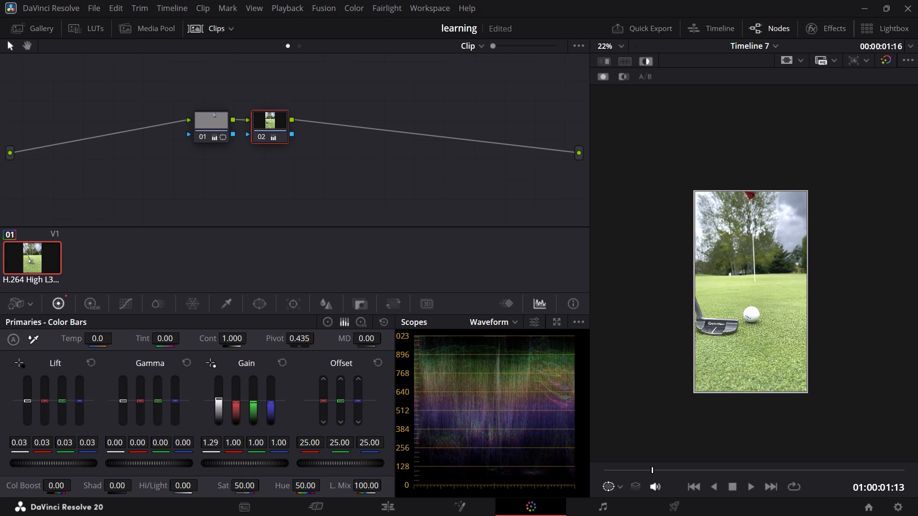
pyautogui.moveTo(602, 301); pyautogui.dragTo(483, 294)
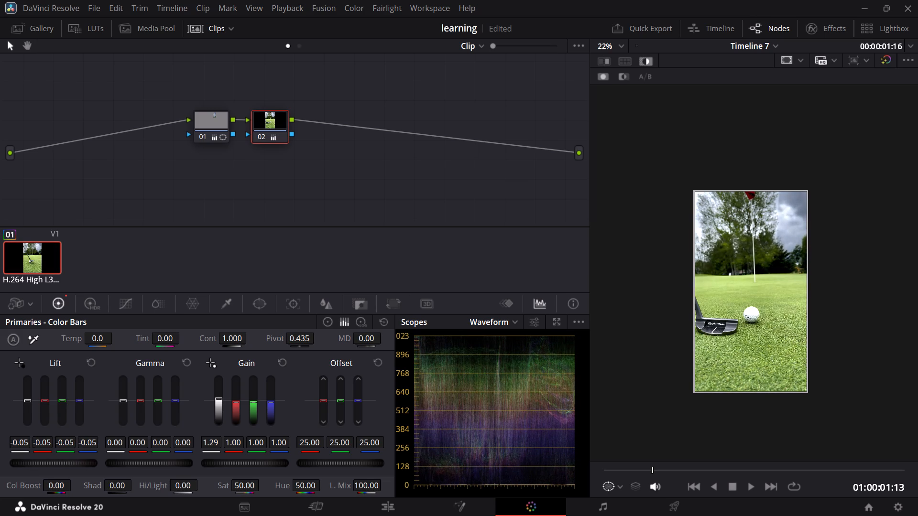
pyautogui.moveTo(483, 294); pyautogui.dragTo(514, 295)
# Check the new Lift setting at full-screen size by toggling node 02's correction and viewing the clip's first frame.
pyautogui.press('p')
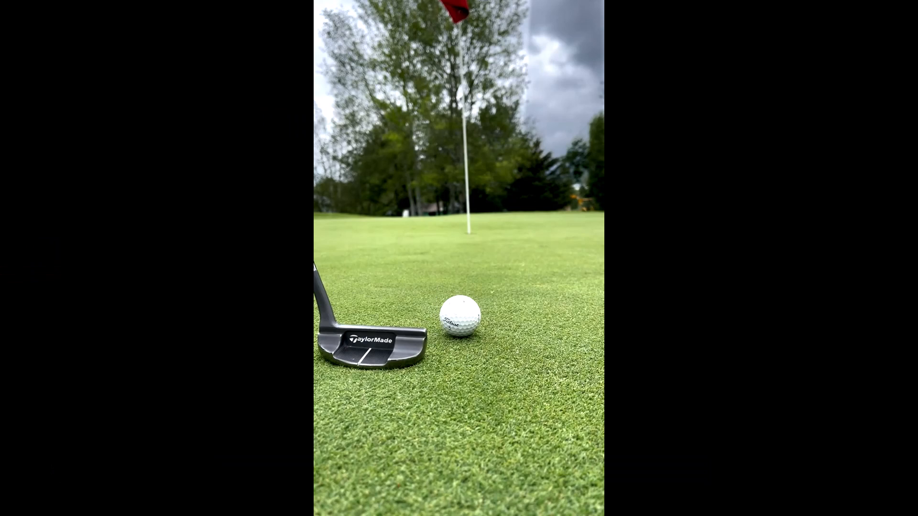
pyautogui.hotkey('ctrl', 'd')
pyautogui.hotkey('ctrl', 'd')
pyautogui.press('[')
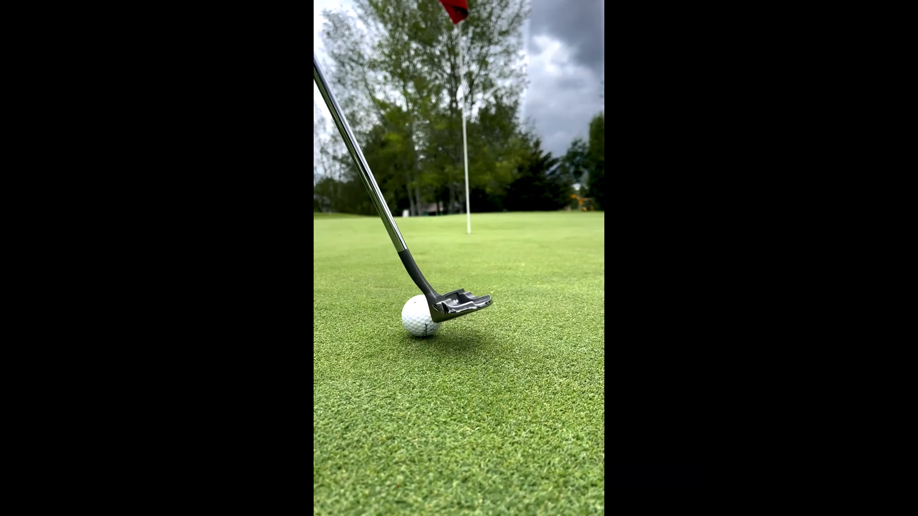
pyautogui.press('[')
pyautogui.write('[]')
pyautogui.write('[[;')
pyautogui.press('Escape')
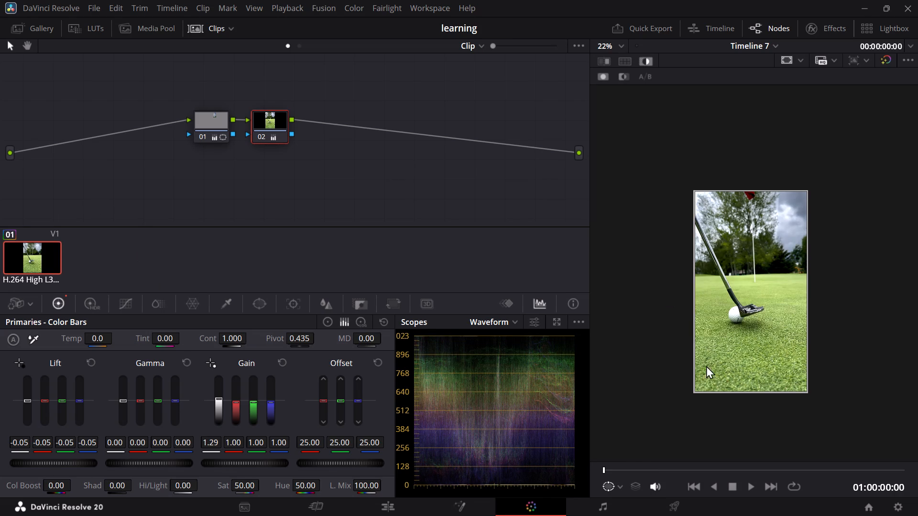
# Play the golf clip at normal and full-screen size, switching off node 02 during full-screen playback to compare the exposure.
pyautogui.moveTo(598, 469); pyautogui.dragTo(619, 467)
pyautogui.moveTo(601, 465); pyautogui.dragTo(604, 467)
pyautogui.moveTo(604, 467); pyautogui.dragTo(613, 467)
pyautogui.moveTo(606, 470); pyautogui.dragTo(573, 479)
pyautogui.press('space')
pyautogui.press('space')
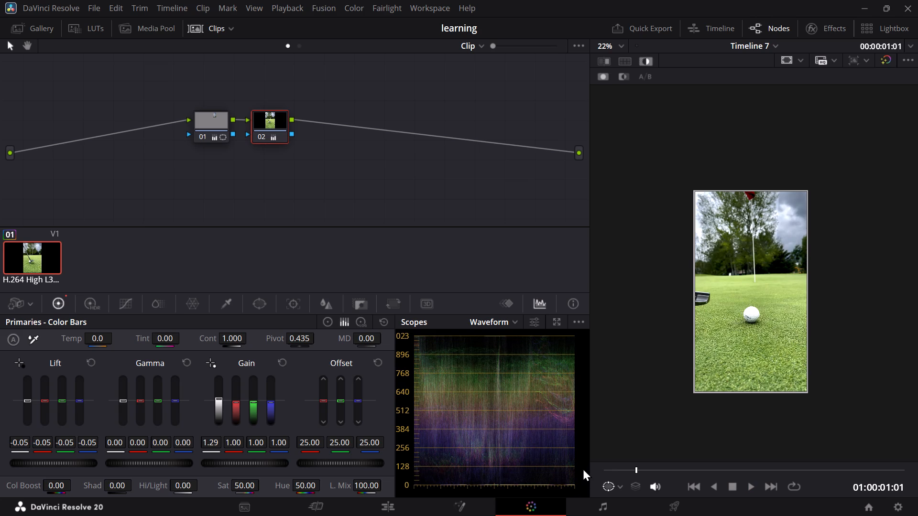
pyautogui.press('p')
pyautogui.press('space')
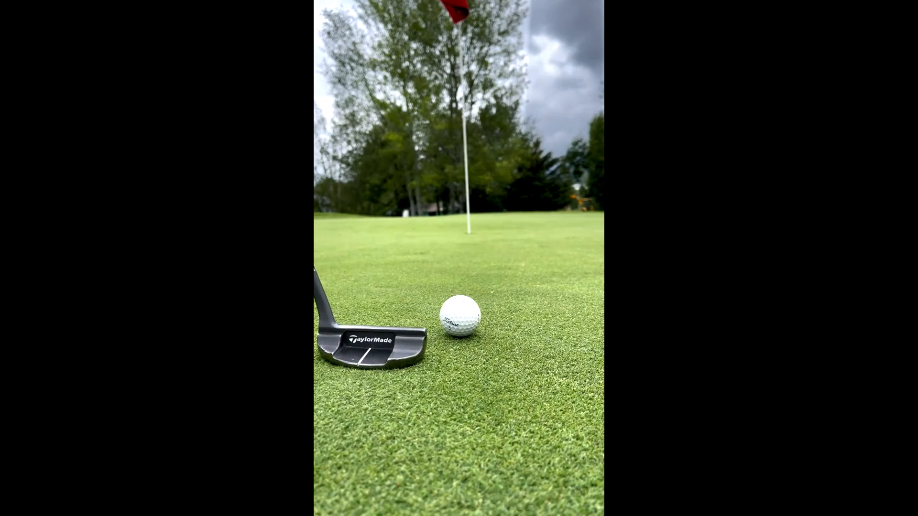
pyautogui.hotkey('ctrl', 'd')
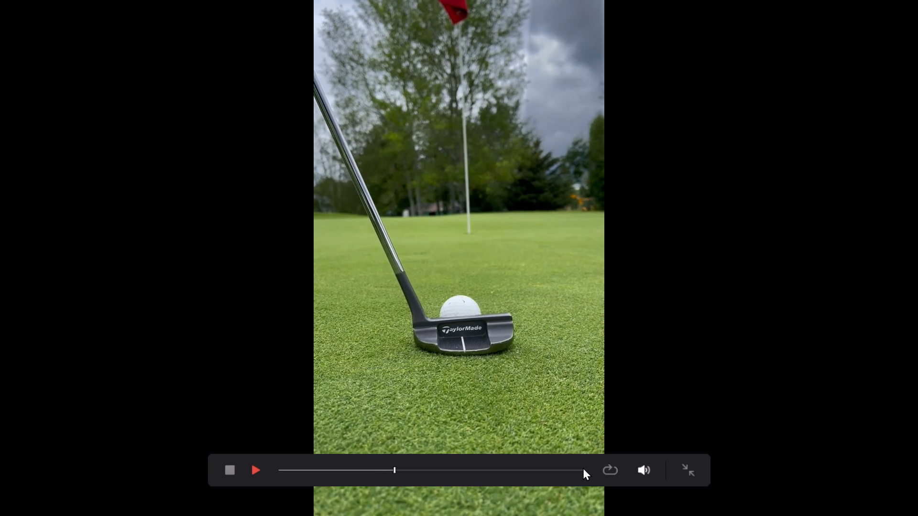
pyautogui.hotkey('ctrl', 'space')
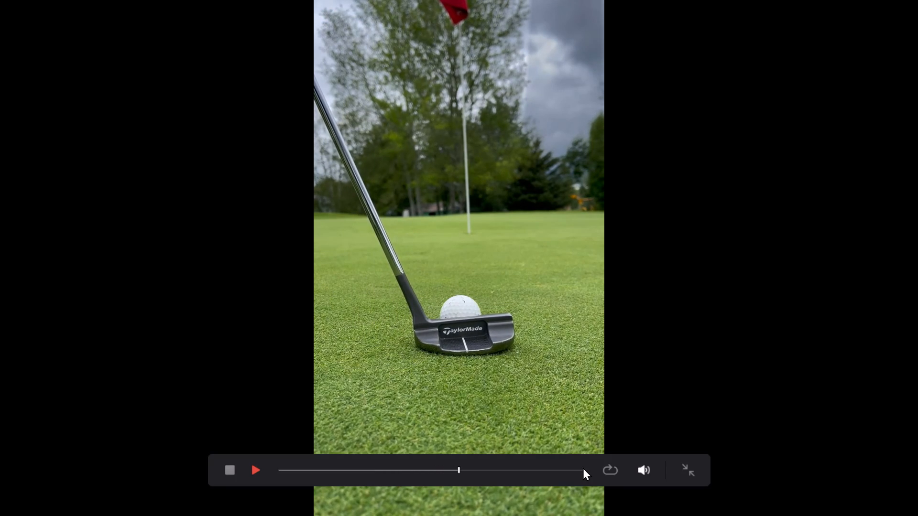
pyautogui.press('space')
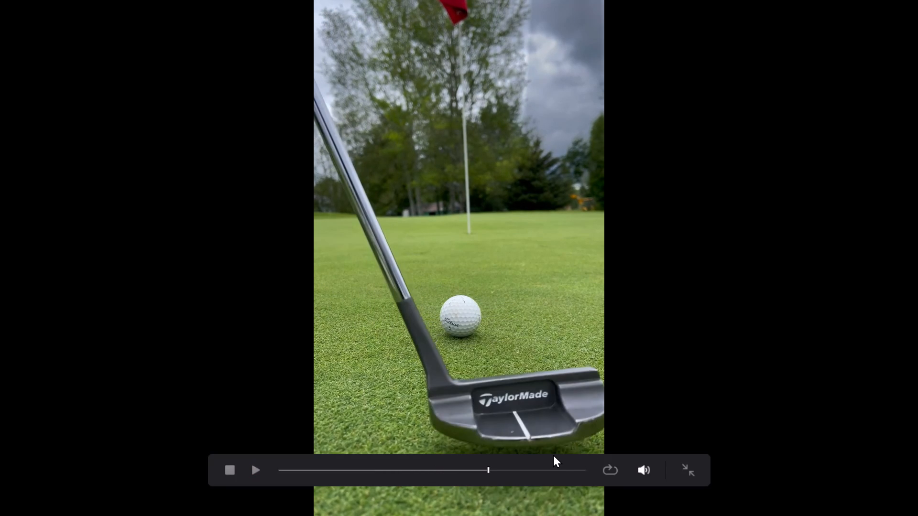
pyautogui.press('p')
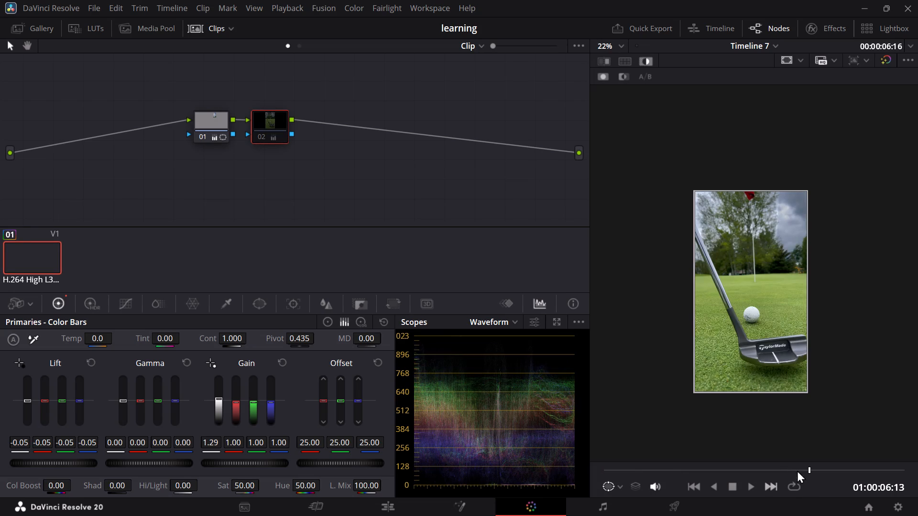
# Return to the clip's first frame, re-enable node 02, and reset its Lift and Gain to their defaults.
pyautogui.moveTo(798, 471); pyautogui.dragTo(451, 456)
pyautogui.keyDown('ctrl'); pyautogui.scroll(5, 709, 282); pyautogui.keyUp('ctrl')
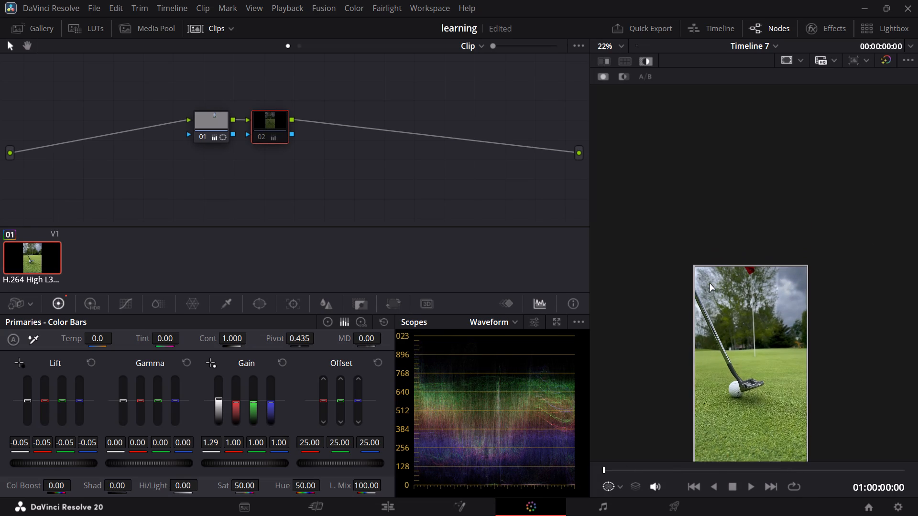
pyautogui.keyDown('ctrl'); pyautogui.scroll(-7, 709, 282); pyautogui.keyUp('ctrl')
pyautogui.scroll(14, 709, 282)
pyautogui.moveTo(793, 318); pyautogui.dragTo(793, 319, button='middle')
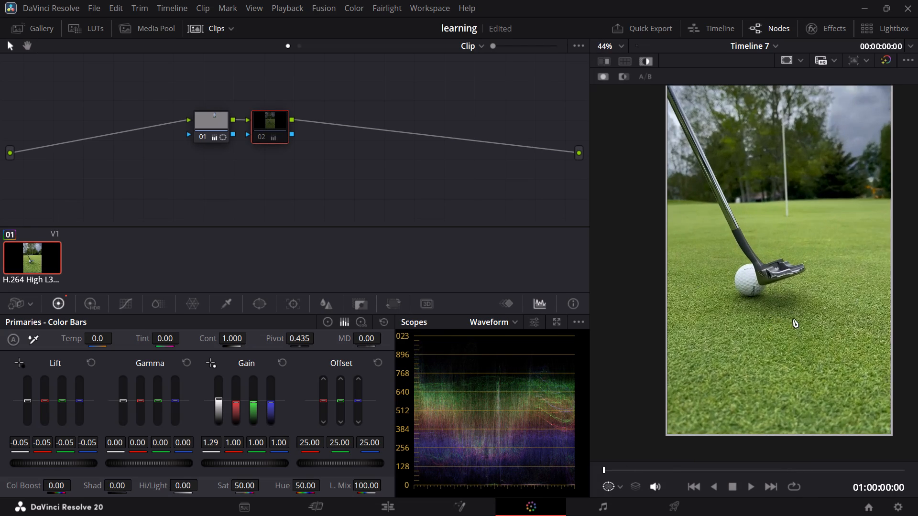
pyautogui.moveTo(793, 319); pyautogui.dragTo(760, 371, button='middle')
pyautogui.scroll(-1, 759, 356)
pyautogui.moveTo(758, 351); pyautogui.dragTo(758, 339, button='middle')
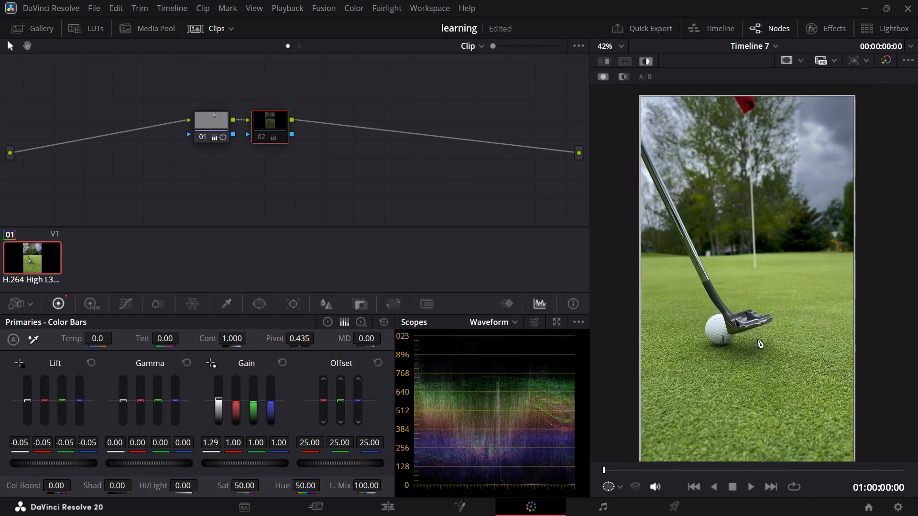
pyautogui.moveTo(758, 339); pyautogui.dragTo(756, 330, button='middle')
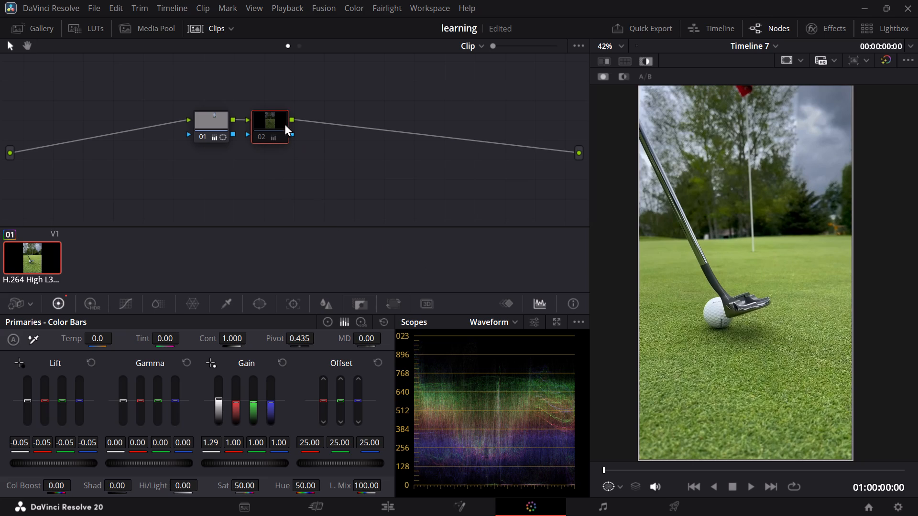
pyautogui.click(269, 123)
pyautogui.hotkey('ctrl', 'd')
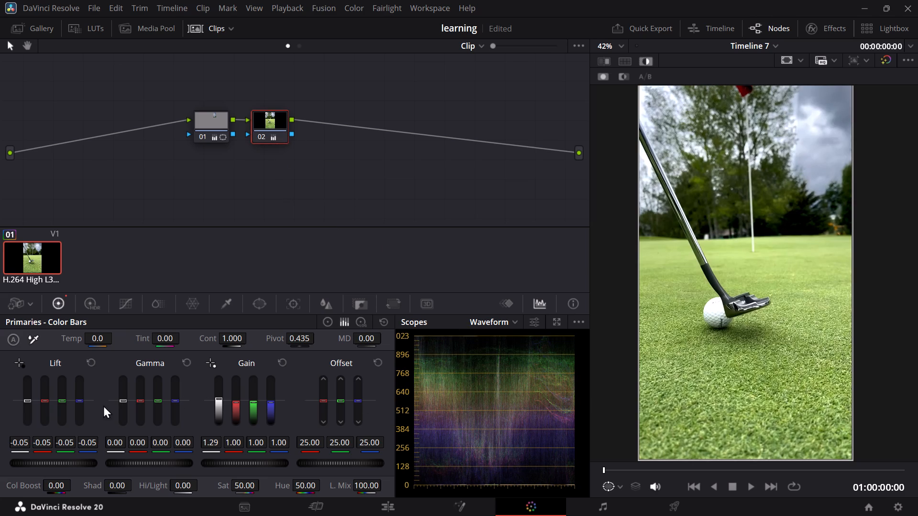
pyautogui.click(90, 365)
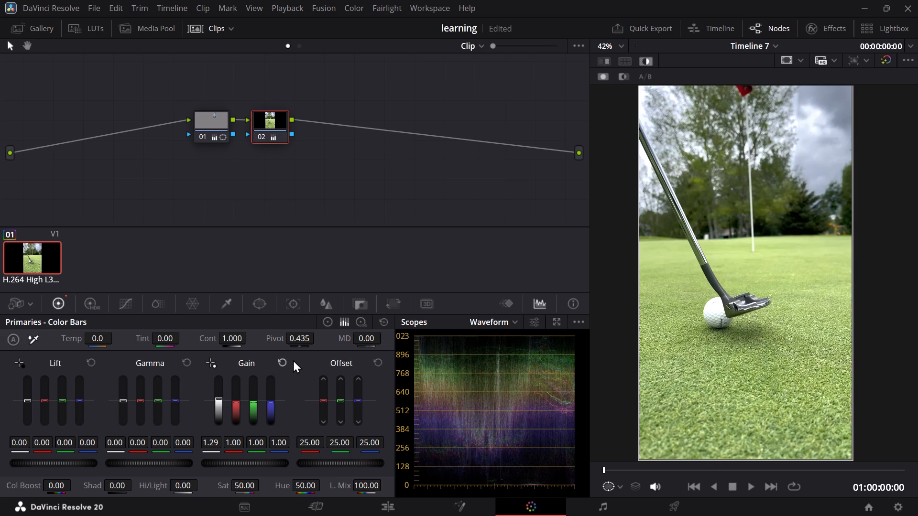
pyautogui.click(286, 361)
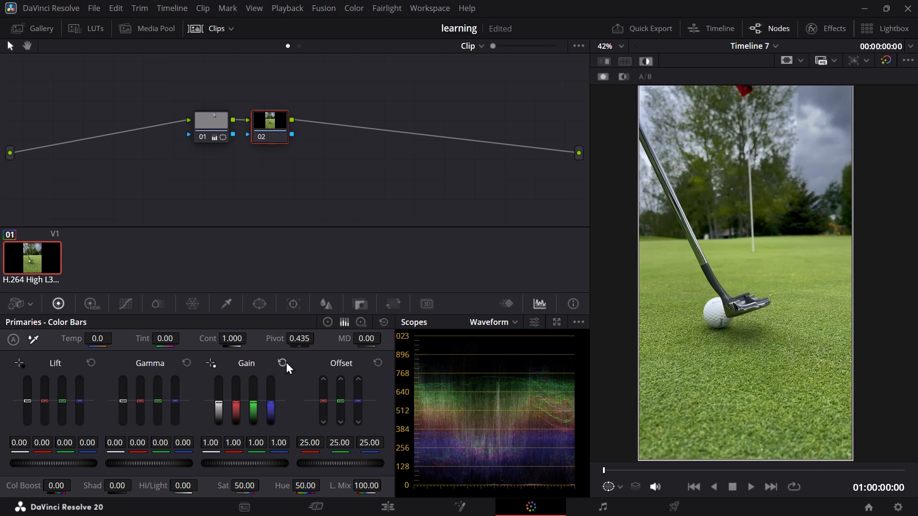
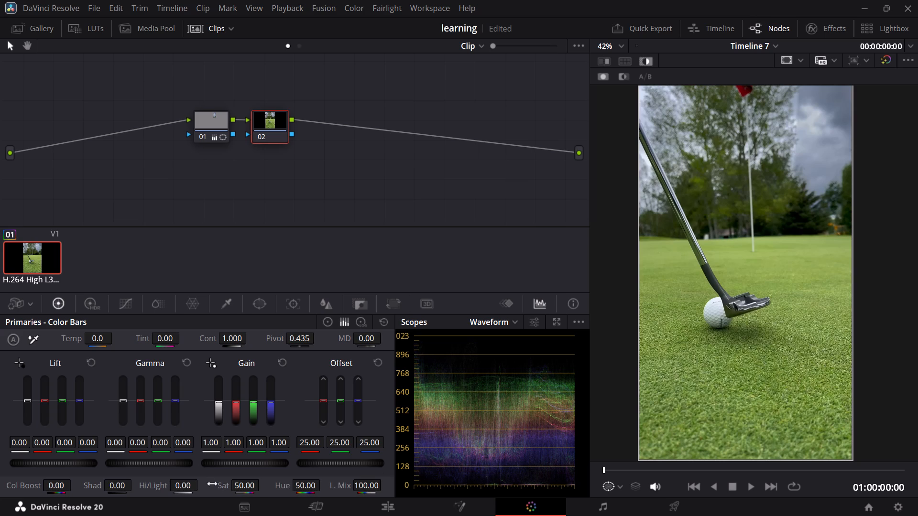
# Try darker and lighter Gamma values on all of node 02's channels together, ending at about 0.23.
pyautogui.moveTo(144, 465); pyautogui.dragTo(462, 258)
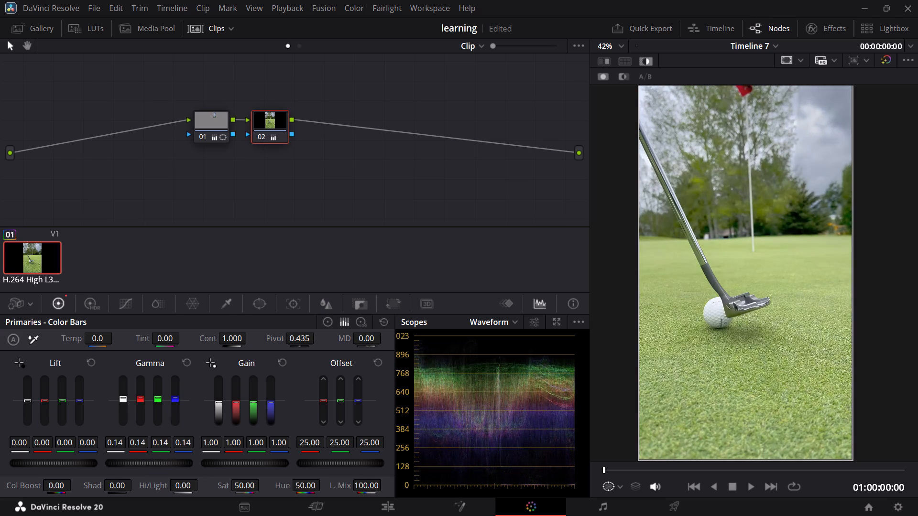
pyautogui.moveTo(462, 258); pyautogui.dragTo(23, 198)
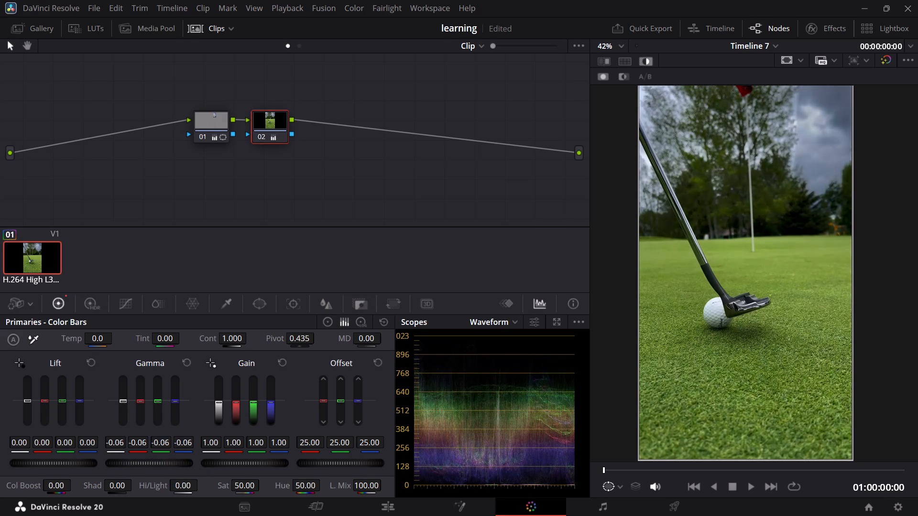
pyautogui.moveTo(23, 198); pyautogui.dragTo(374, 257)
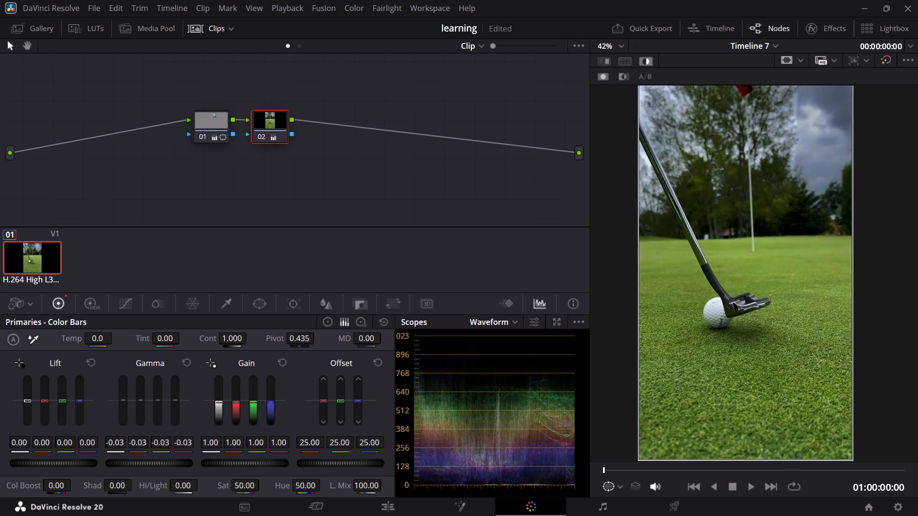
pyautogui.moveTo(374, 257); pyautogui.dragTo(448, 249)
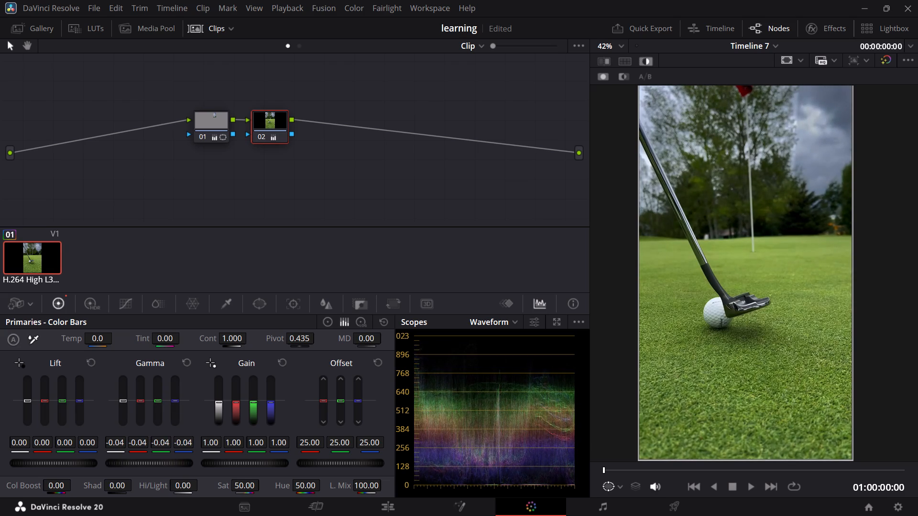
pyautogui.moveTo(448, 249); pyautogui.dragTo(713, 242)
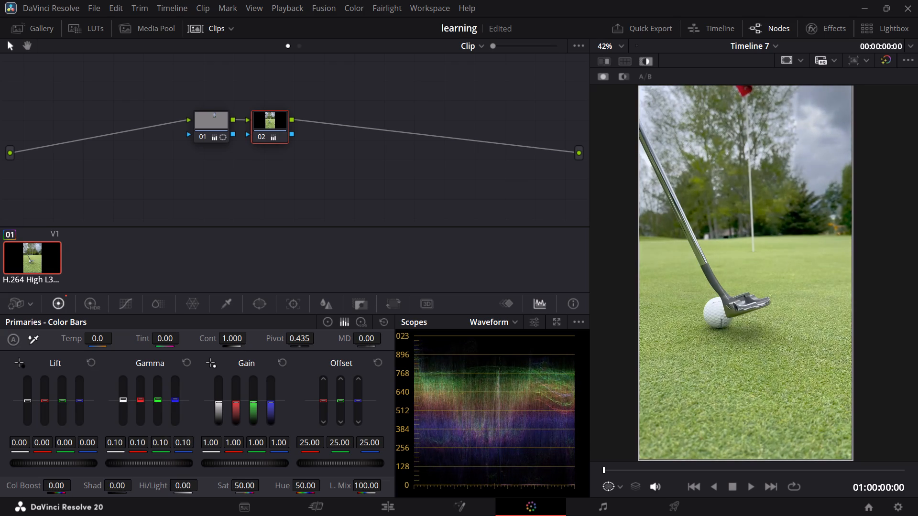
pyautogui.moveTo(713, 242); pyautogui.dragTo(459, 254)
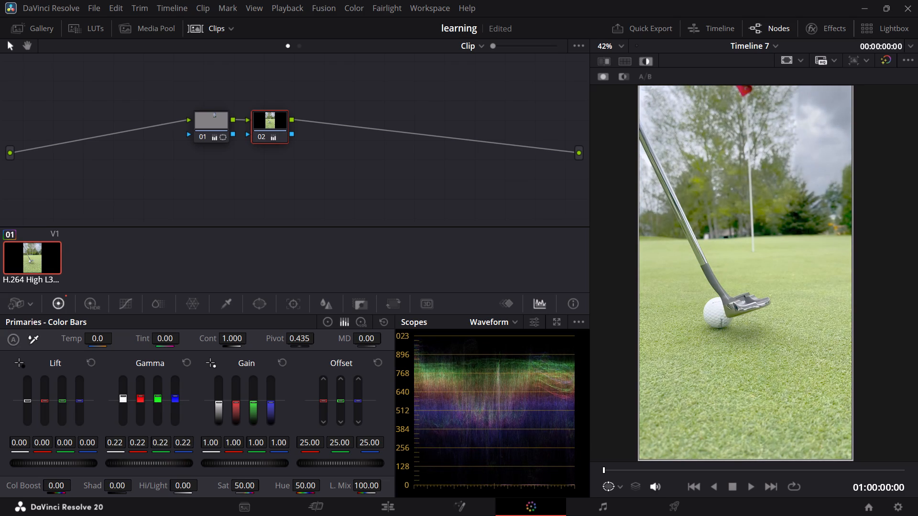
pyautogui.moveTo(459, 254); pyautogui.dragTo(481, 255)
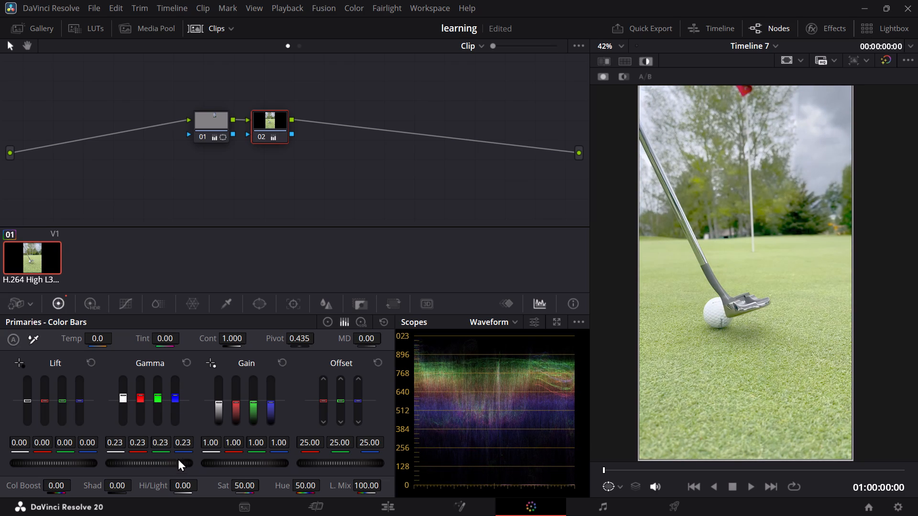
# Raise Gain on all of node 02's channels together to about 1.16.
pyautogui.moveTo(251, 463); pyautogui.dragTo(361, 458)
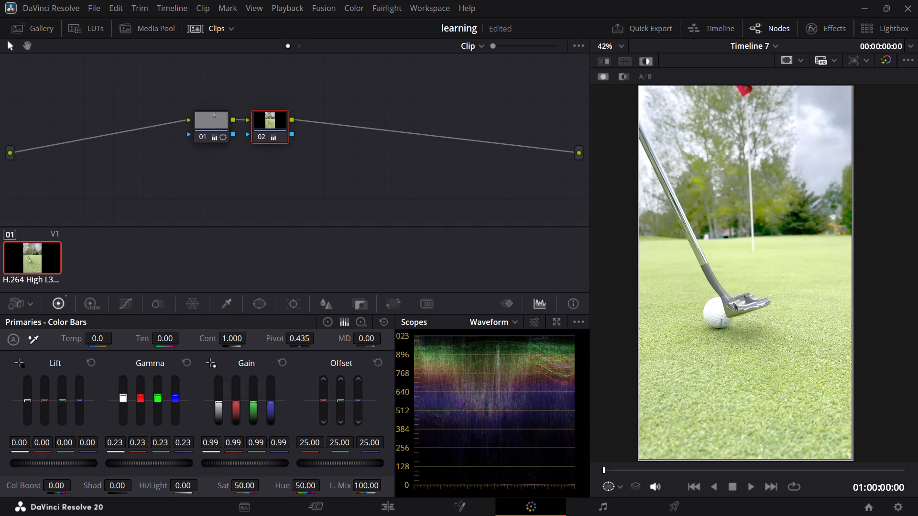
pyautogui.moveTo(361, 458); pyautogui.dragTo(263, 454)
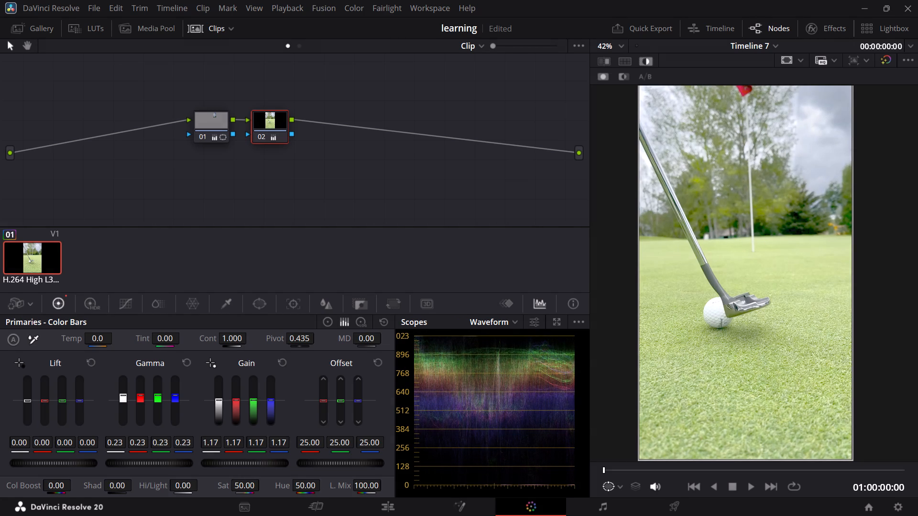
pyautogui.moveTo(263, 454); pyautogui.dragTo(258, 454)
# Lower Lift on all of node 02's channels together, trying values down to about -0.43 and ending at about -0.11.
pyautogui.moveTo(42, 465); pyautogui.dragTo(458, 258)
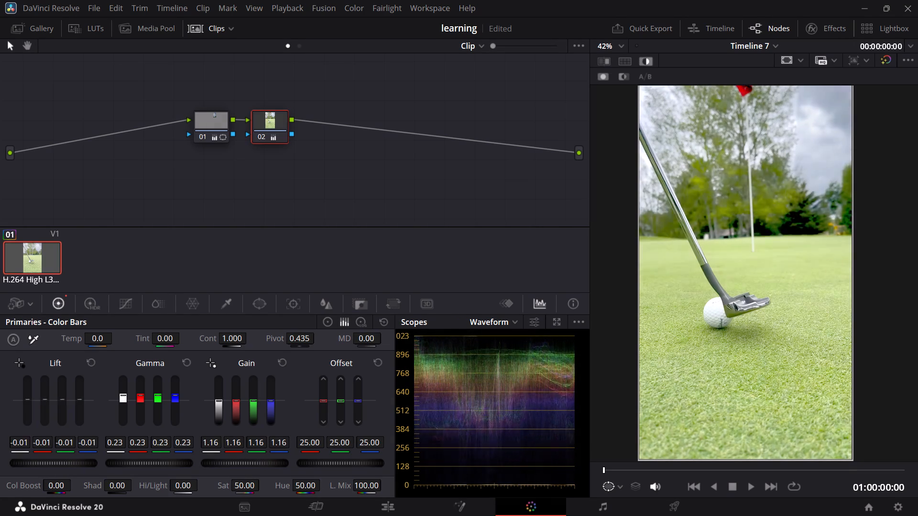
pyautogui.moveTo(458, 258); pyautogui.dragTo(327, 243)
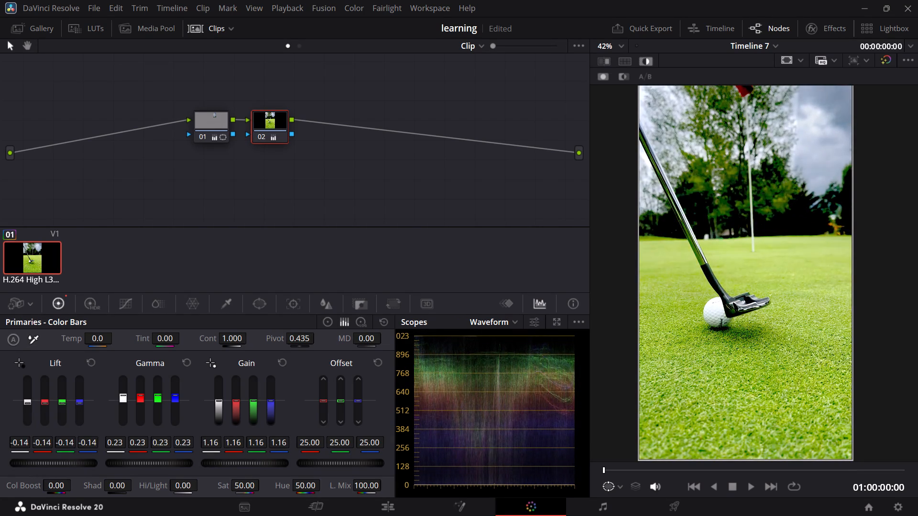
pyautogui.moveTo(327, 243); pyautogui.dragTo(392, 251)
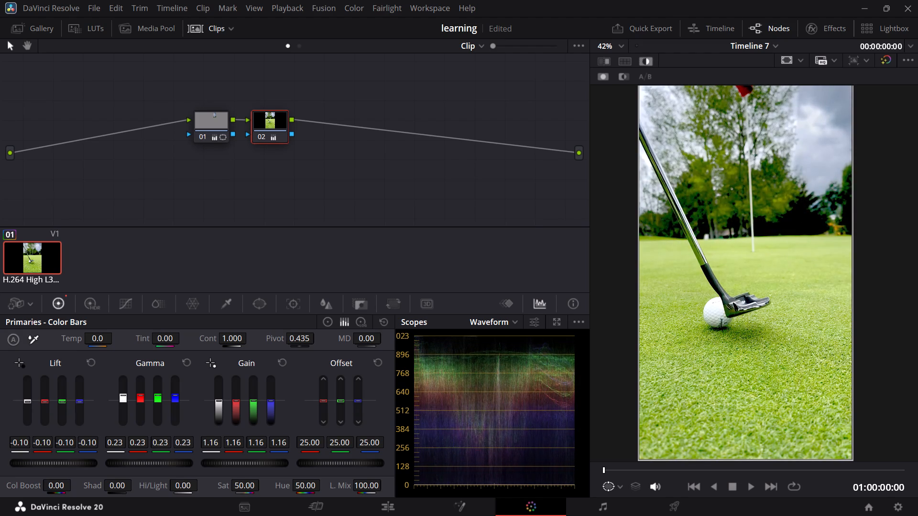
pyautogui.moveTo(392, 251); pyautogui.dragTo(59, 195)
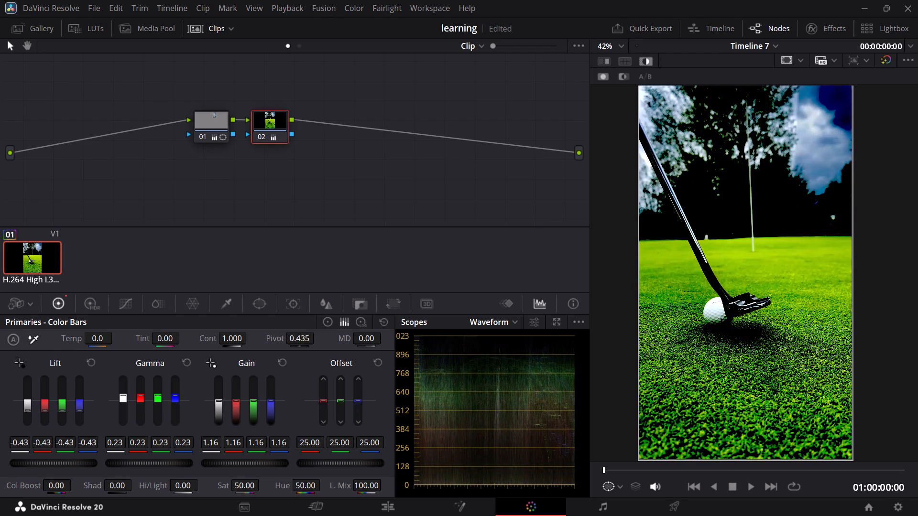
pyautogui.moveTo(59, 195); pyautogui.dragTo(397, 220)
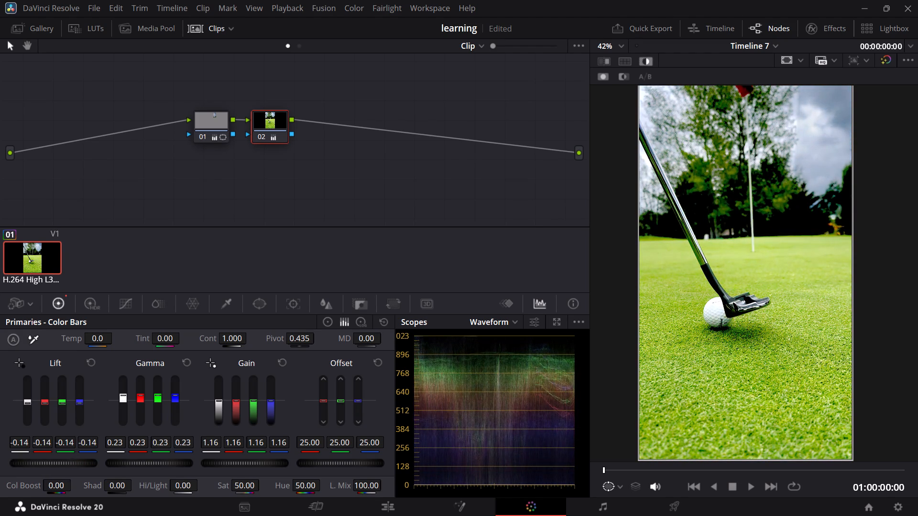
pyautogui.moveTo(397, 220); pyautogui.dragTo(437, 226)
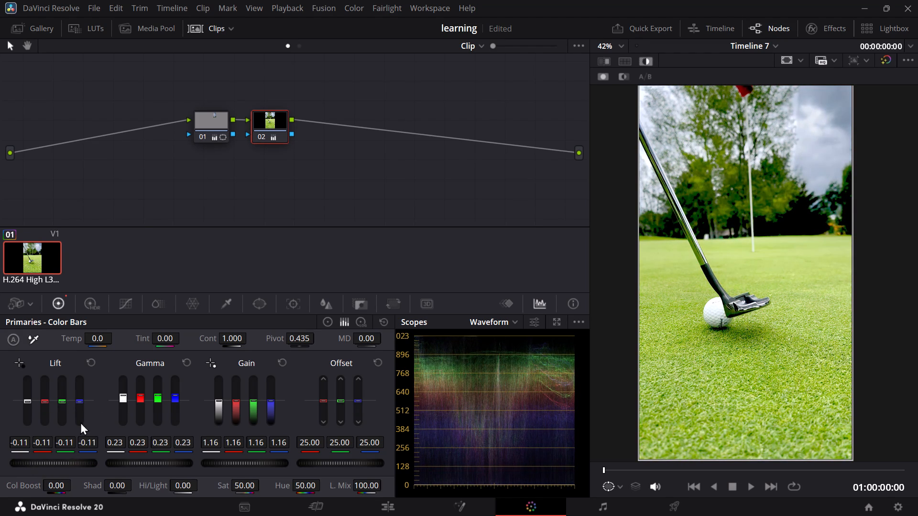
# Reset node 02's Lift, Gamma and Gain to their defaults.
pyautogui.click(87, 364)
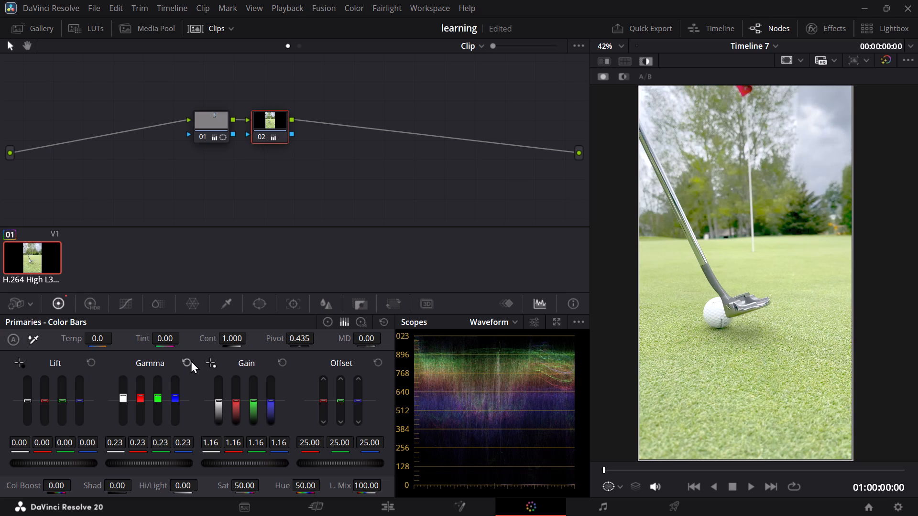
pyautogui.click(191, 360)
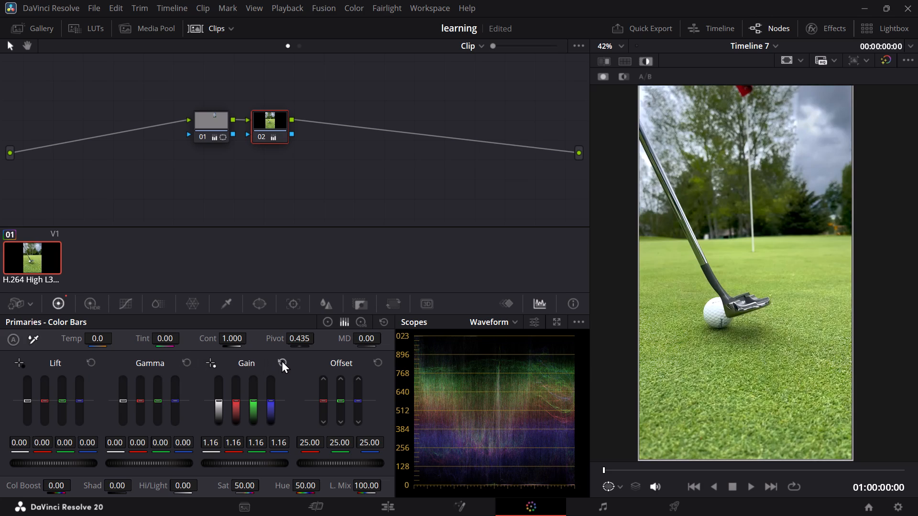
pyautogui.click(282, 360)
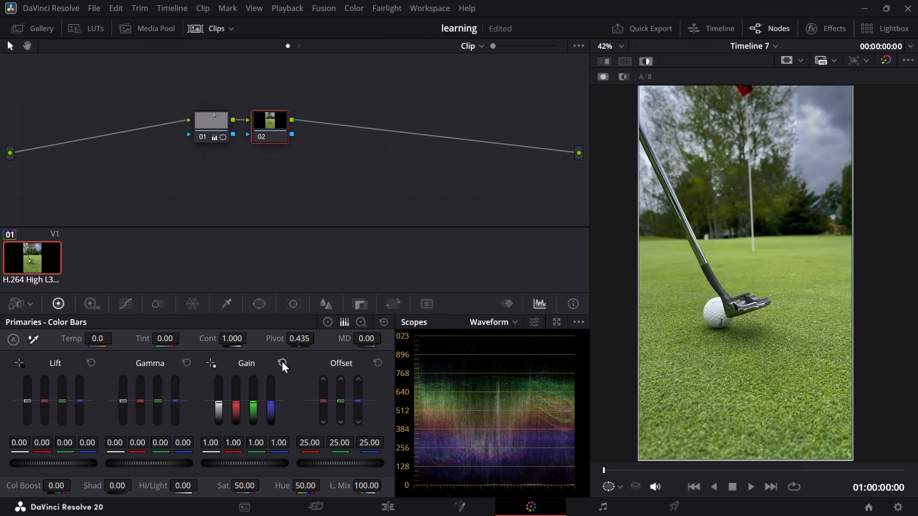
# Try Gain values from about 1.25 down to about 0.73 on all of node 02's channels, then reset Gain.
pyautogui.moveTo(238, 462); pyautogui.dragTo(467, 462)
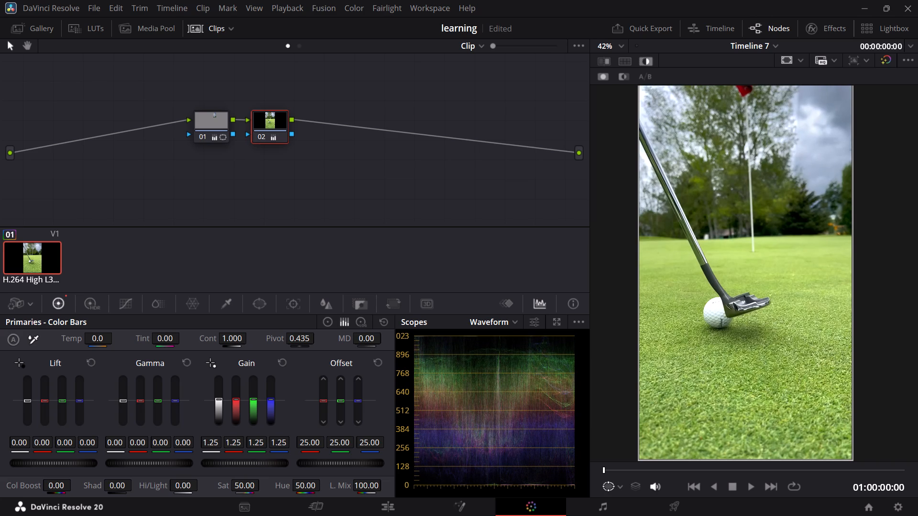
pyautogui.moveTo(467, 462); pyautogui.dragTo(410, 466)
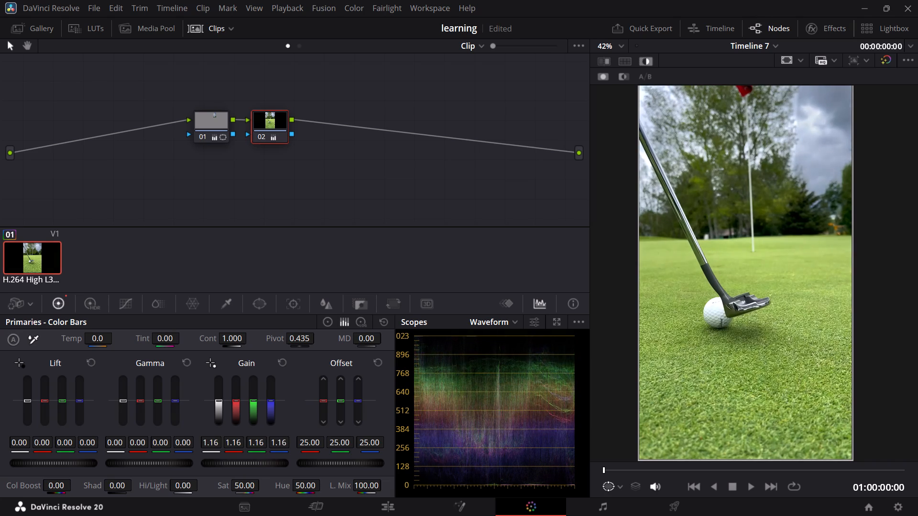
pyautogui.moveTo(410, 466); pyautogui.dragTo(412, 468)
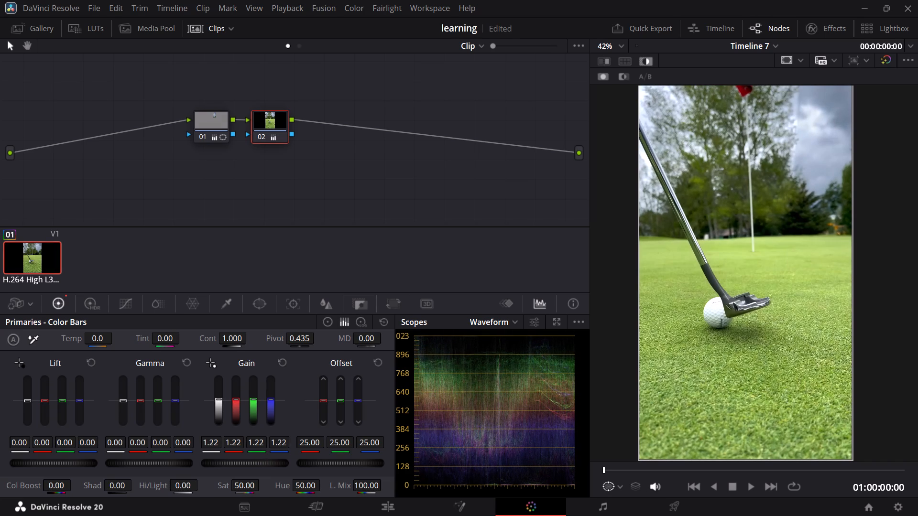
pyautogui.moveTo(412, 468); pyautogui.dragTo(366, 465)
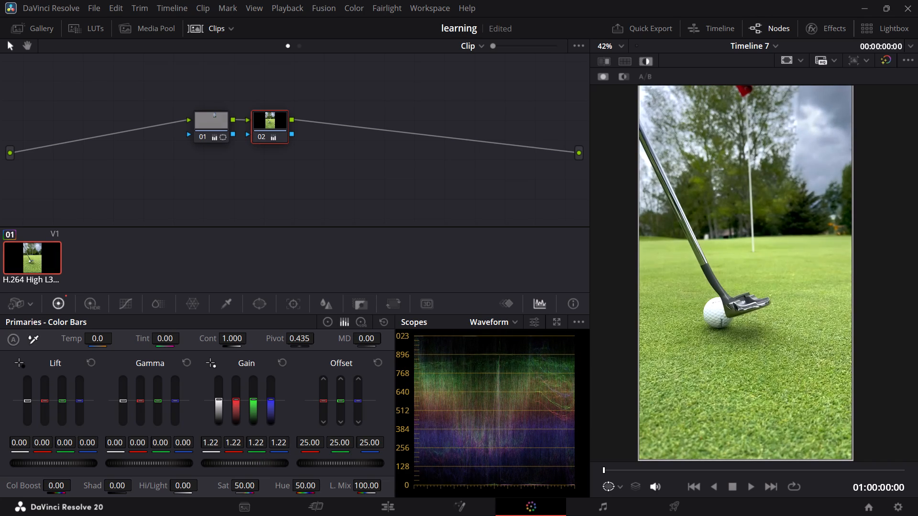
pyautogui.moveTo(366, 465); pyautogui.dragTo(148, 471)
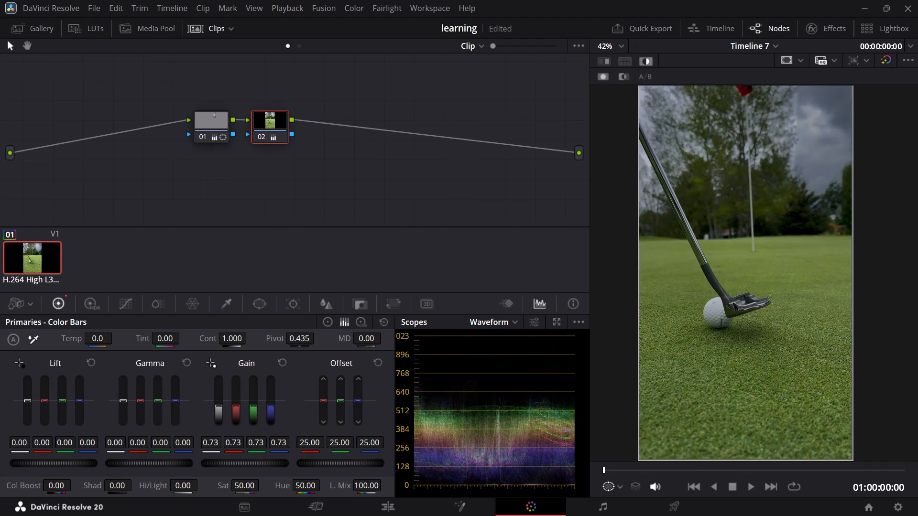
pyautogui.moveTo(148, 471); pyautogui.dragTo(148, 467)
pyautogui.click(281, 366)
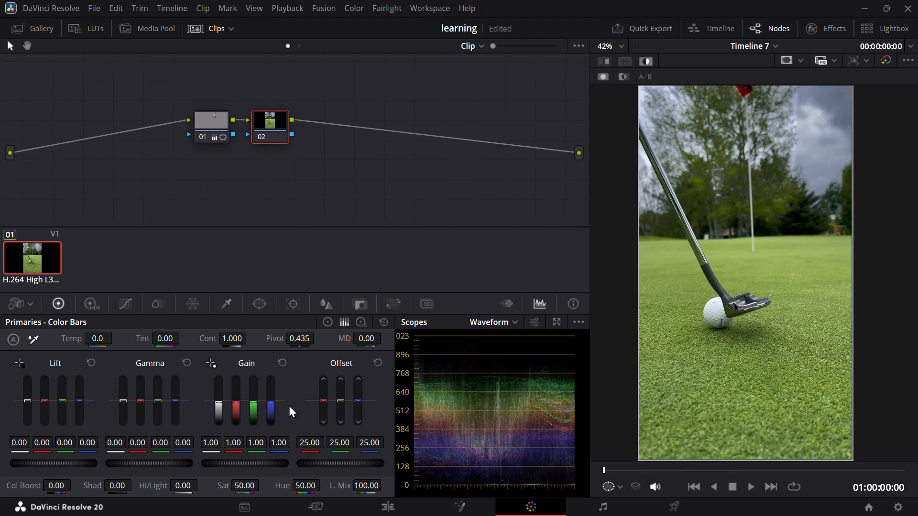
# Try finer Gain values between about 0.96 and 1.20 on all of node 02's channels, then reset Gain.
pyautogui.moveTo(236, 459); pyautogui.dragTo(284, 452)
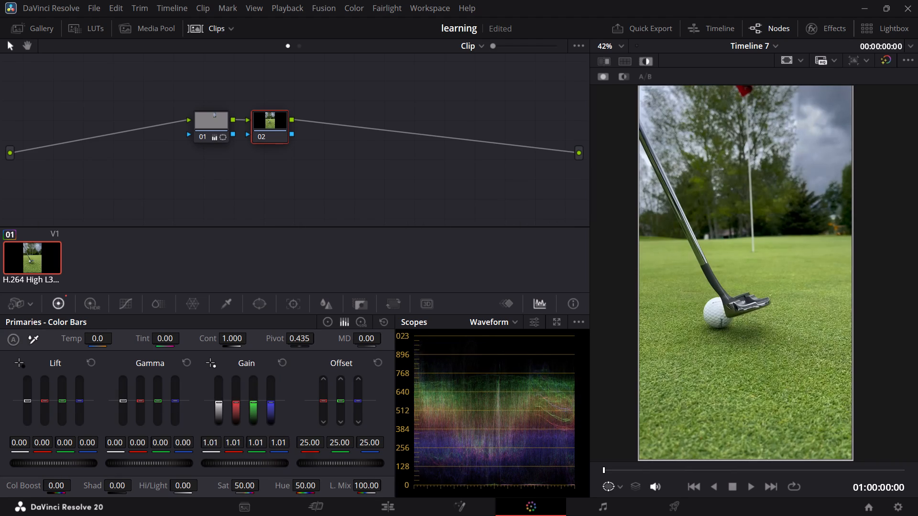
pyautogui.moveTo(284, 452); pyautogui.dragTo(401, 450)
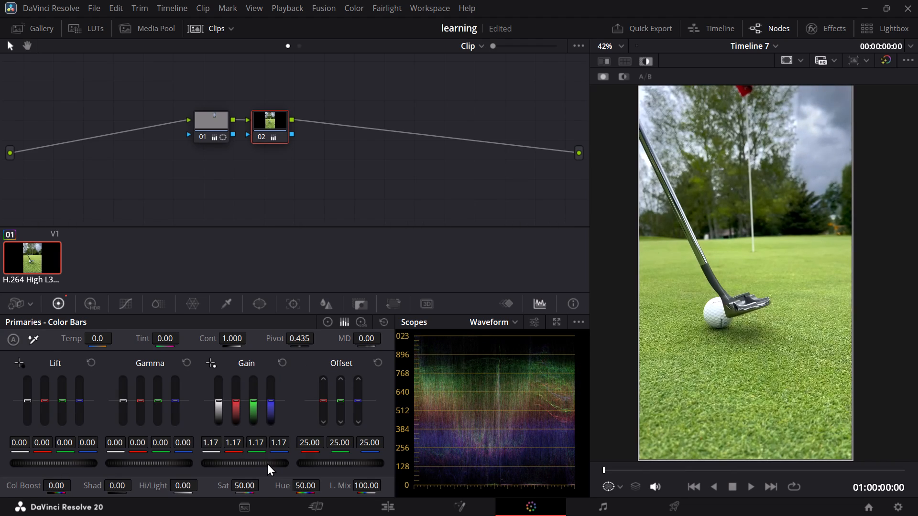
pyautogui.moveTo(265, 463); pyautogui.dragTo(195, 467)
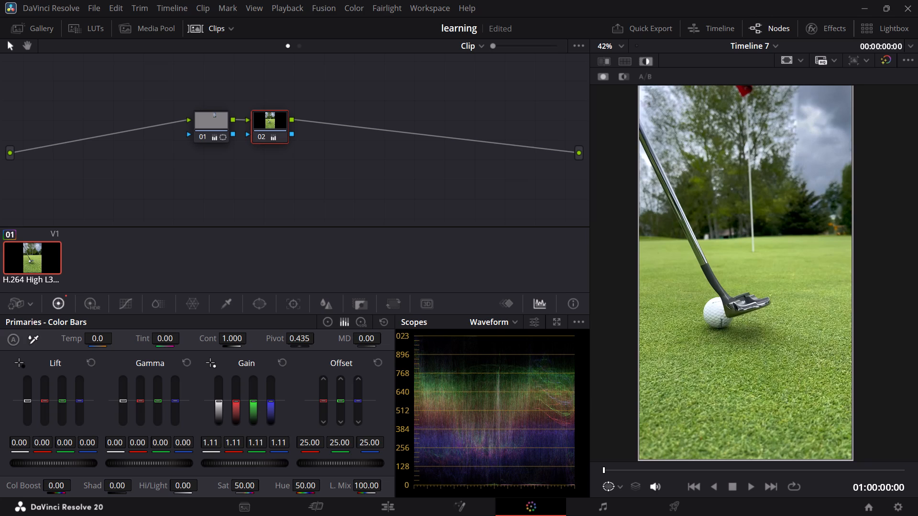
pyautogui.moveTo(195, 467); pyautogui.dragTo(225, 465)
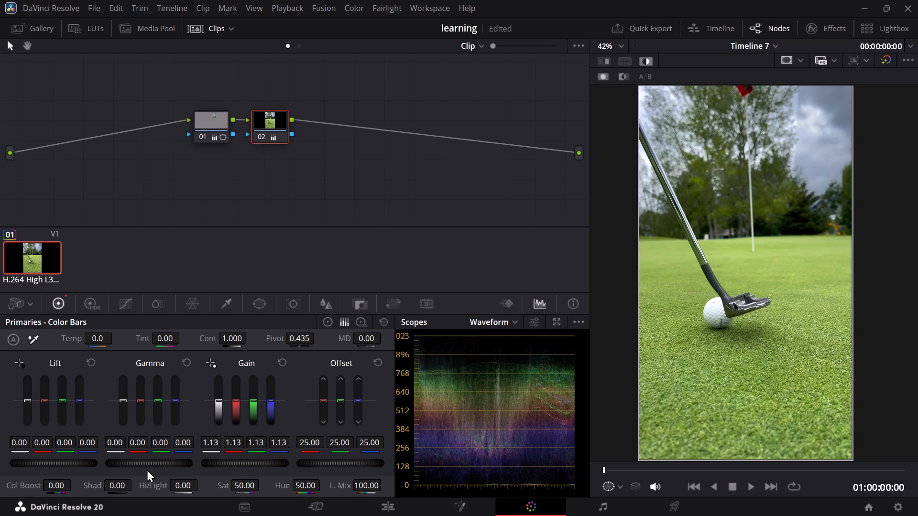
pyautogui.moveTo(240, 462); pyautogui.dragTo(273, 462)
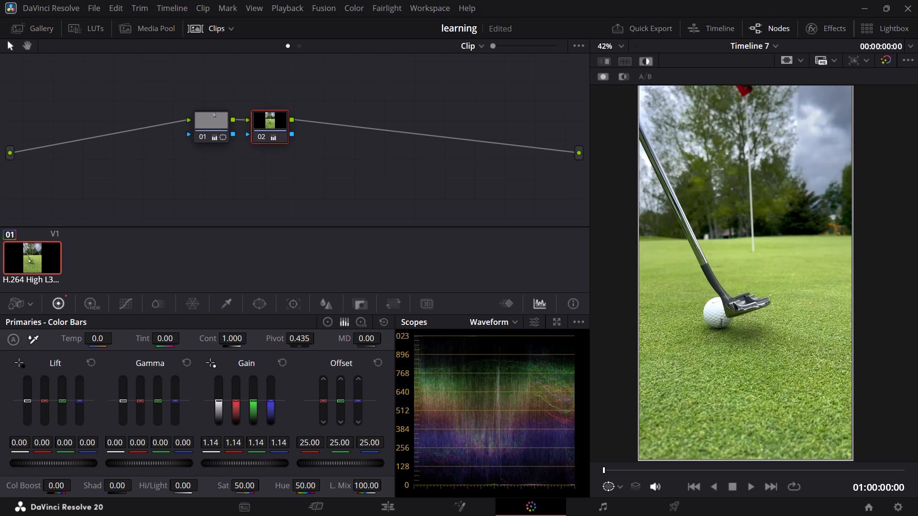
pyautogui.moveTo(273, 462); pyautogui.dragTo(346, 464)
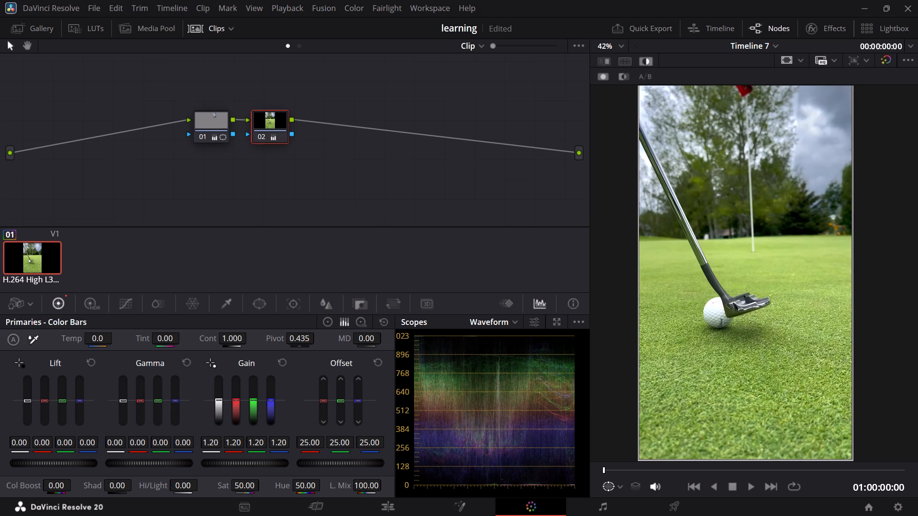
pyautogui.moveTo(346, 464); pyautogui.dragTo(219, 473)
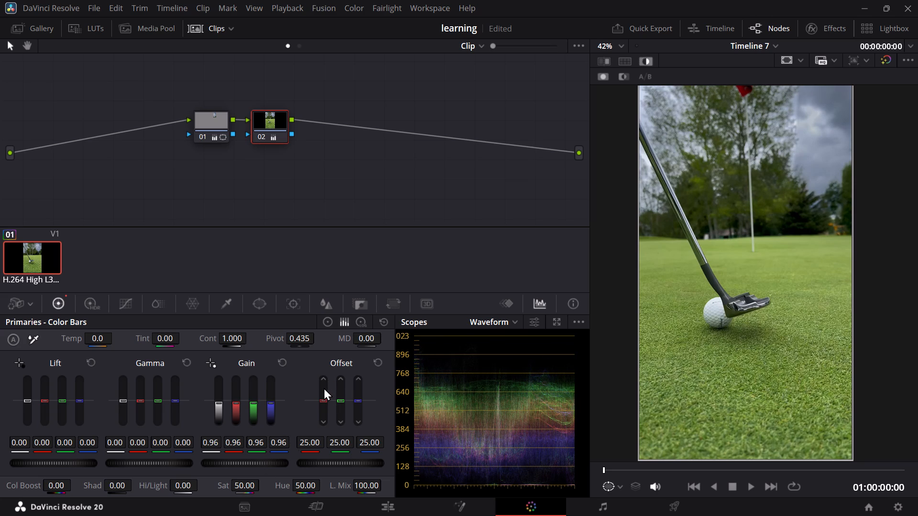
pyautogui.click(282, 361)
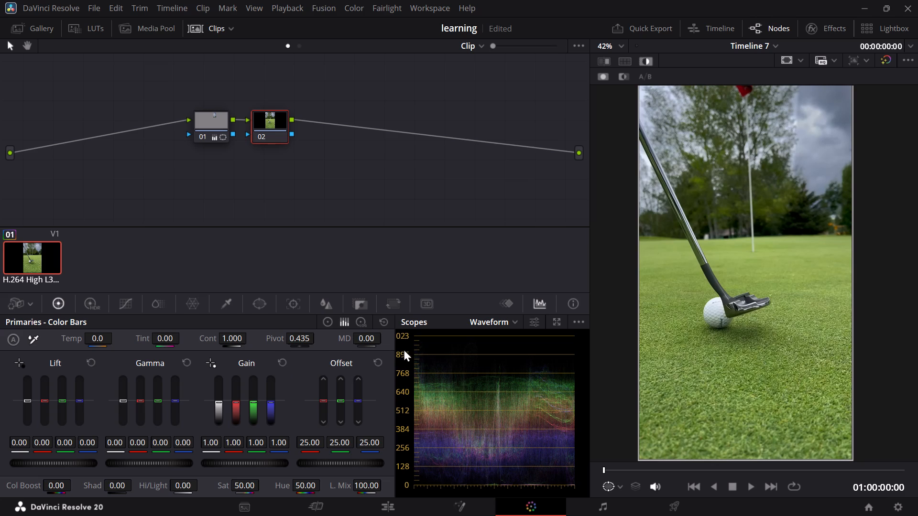
# Bring up the HSL Qualifier controls for node 02.
pyautogui.click(239, 301)
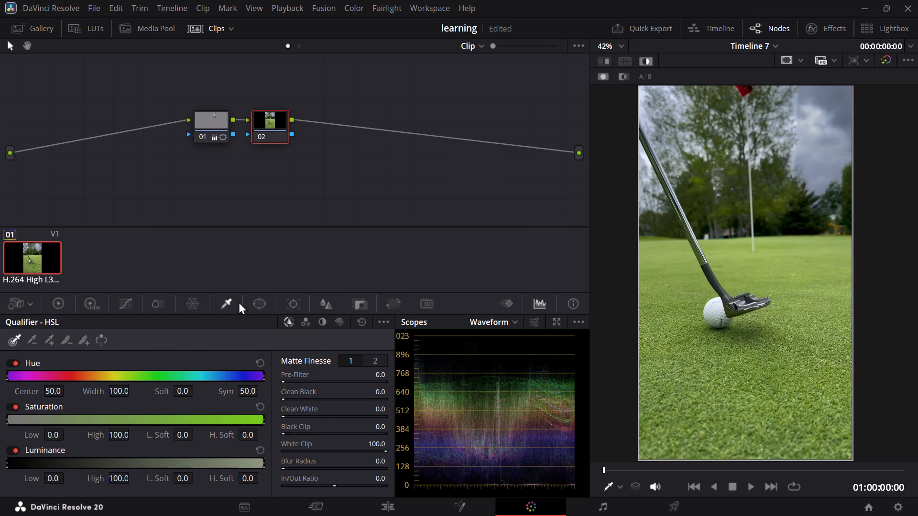
pyautogui.click(233, 301)
# Switch the scope display from Waveform to Vectorscope.
pyautogui.click(522, 322)
pyautogui.click(501, 320)
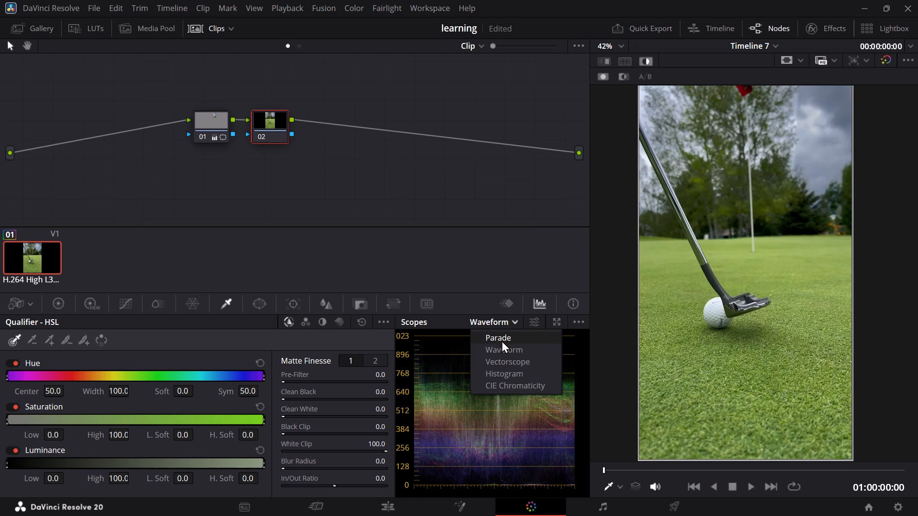
pyautogui.click(498, 358)
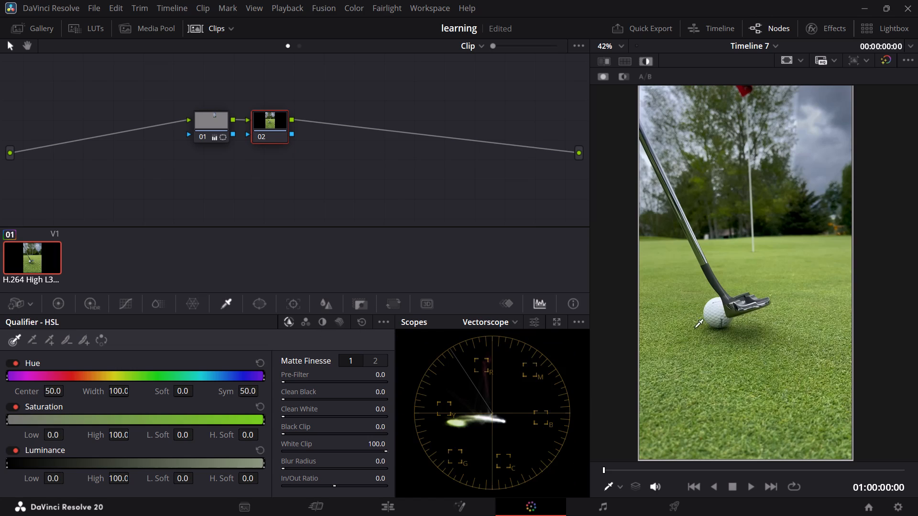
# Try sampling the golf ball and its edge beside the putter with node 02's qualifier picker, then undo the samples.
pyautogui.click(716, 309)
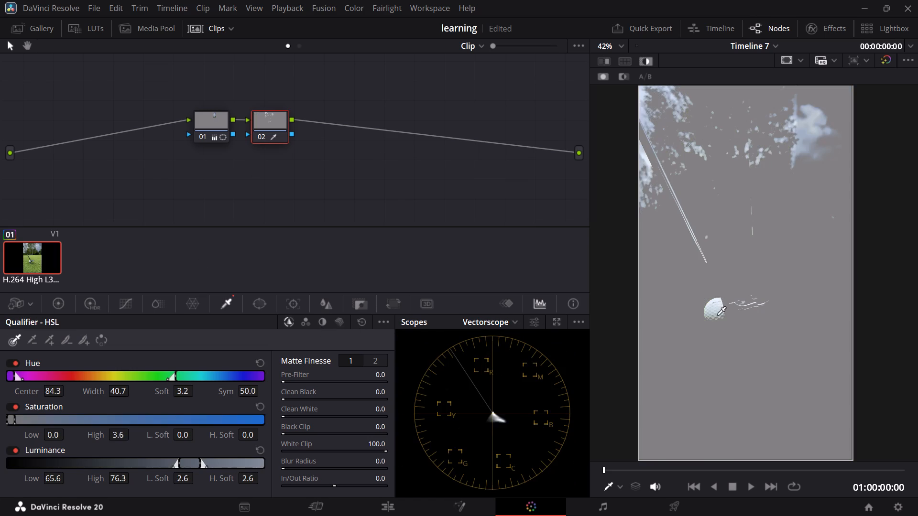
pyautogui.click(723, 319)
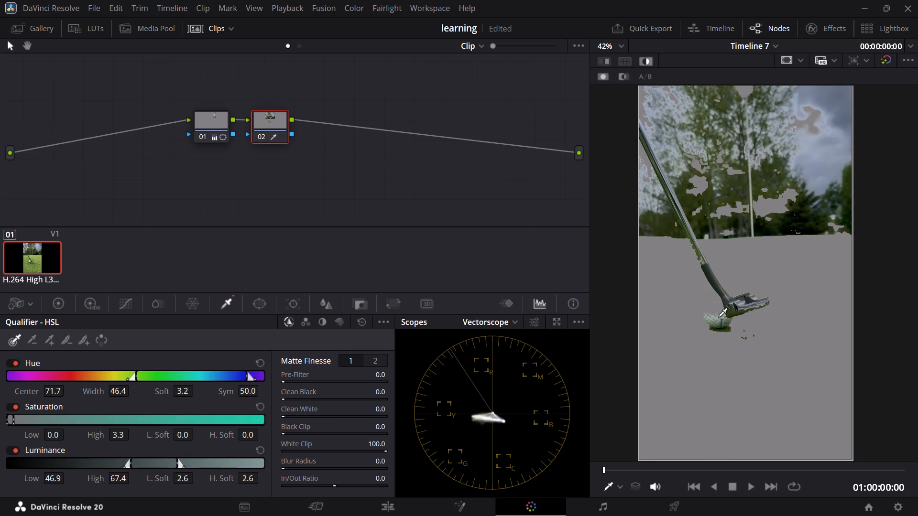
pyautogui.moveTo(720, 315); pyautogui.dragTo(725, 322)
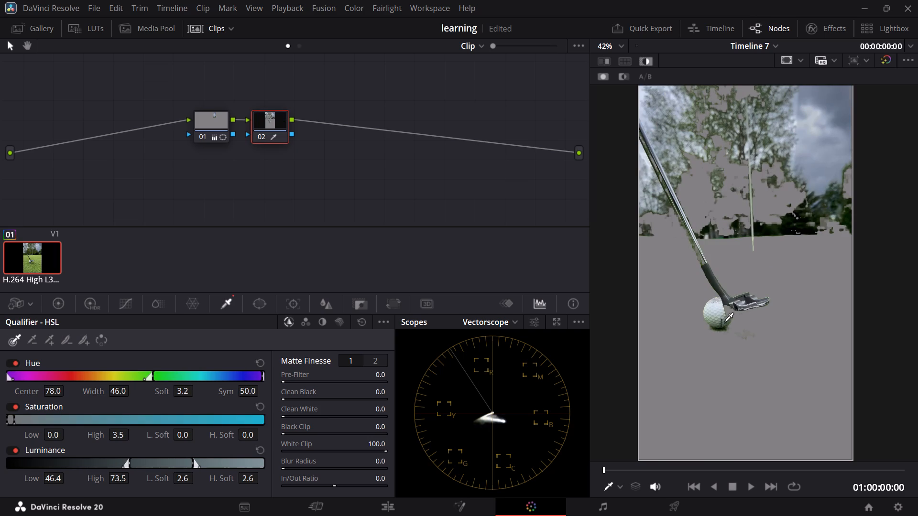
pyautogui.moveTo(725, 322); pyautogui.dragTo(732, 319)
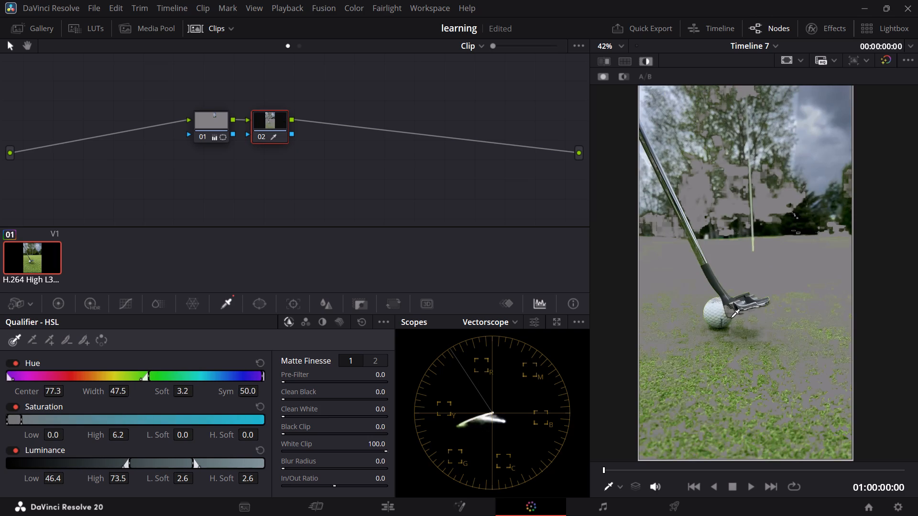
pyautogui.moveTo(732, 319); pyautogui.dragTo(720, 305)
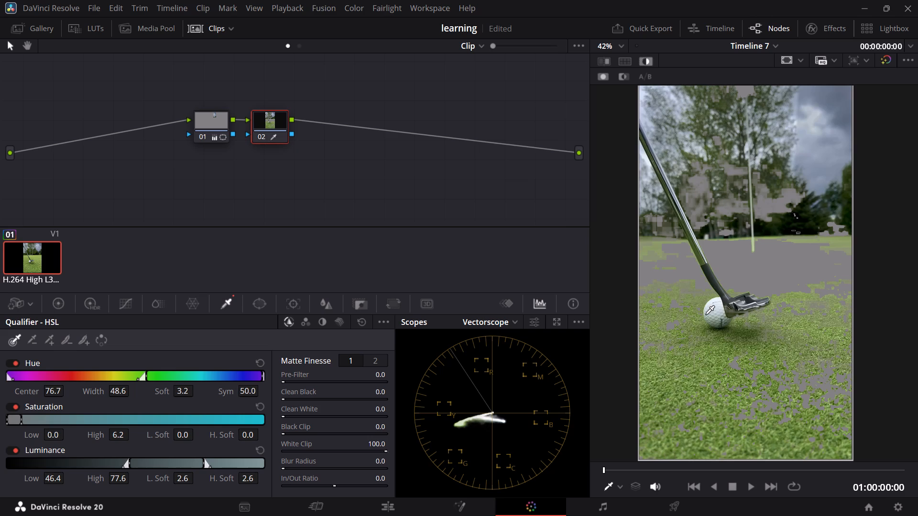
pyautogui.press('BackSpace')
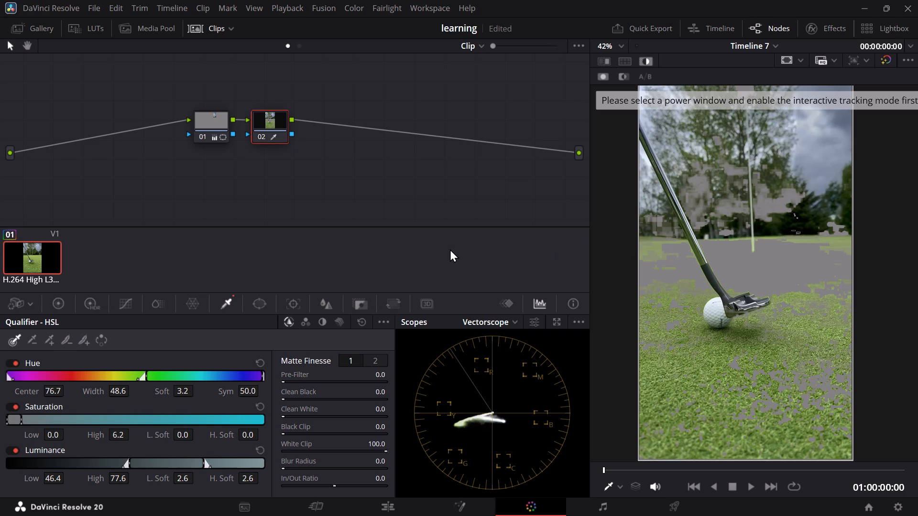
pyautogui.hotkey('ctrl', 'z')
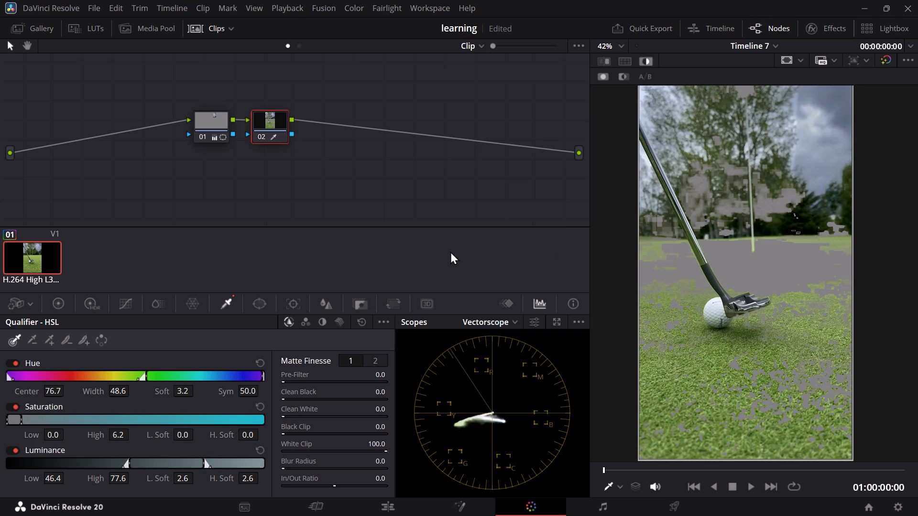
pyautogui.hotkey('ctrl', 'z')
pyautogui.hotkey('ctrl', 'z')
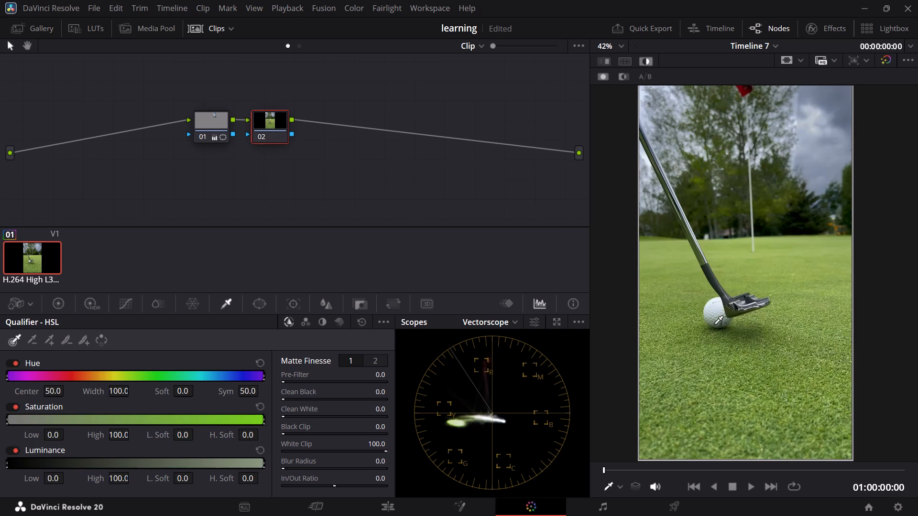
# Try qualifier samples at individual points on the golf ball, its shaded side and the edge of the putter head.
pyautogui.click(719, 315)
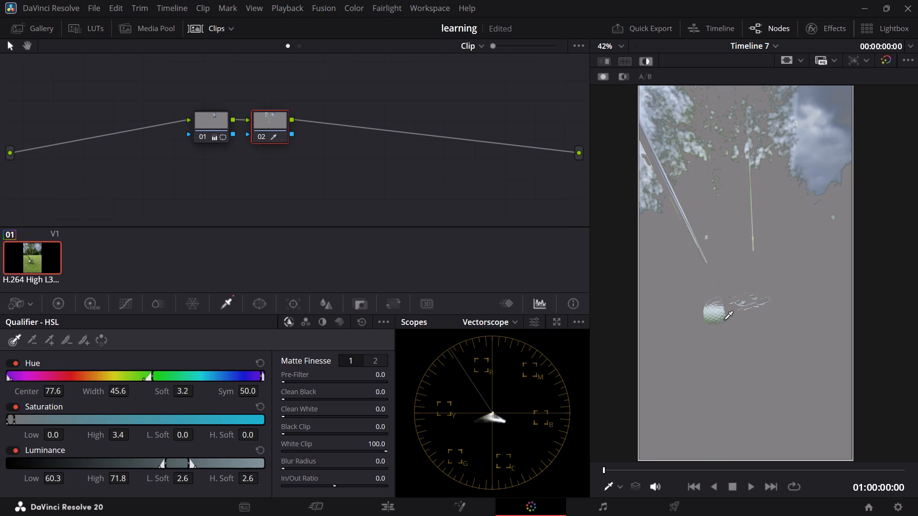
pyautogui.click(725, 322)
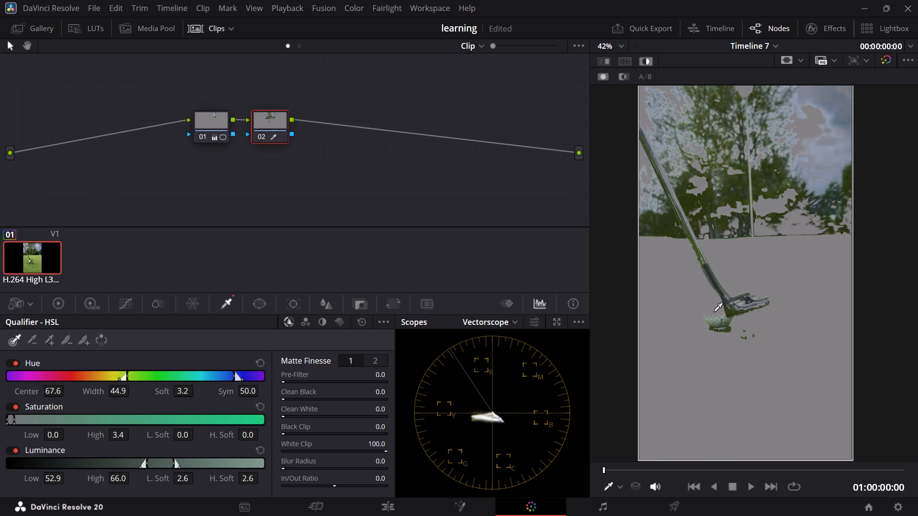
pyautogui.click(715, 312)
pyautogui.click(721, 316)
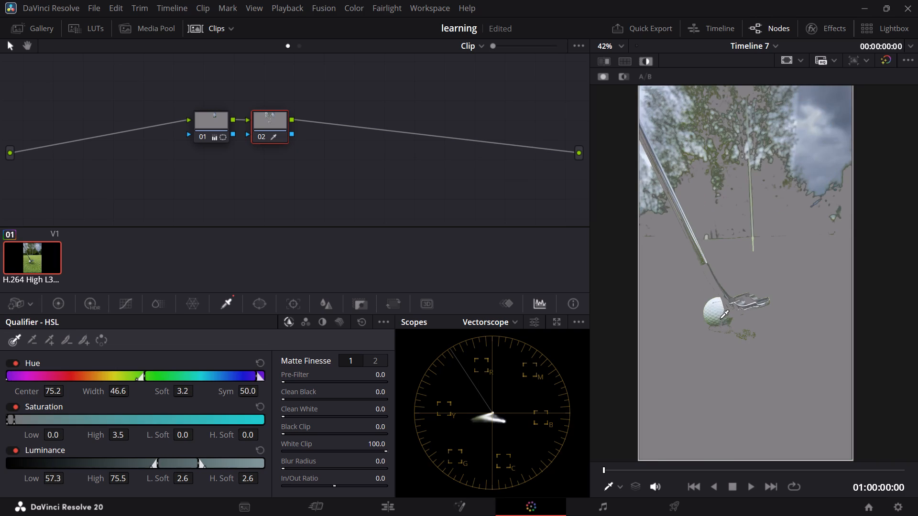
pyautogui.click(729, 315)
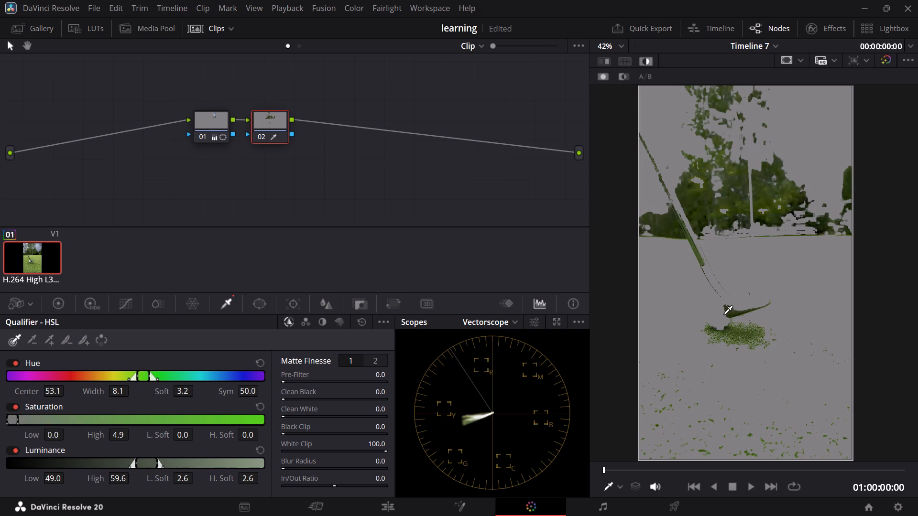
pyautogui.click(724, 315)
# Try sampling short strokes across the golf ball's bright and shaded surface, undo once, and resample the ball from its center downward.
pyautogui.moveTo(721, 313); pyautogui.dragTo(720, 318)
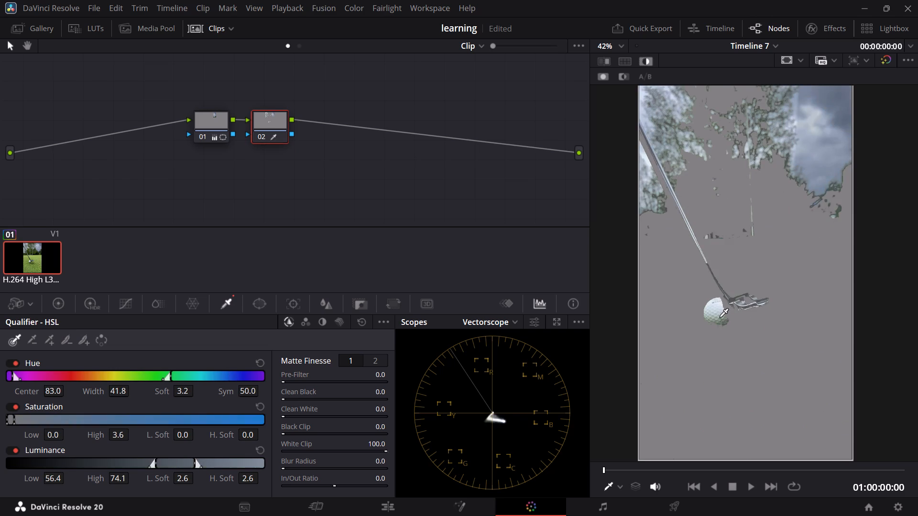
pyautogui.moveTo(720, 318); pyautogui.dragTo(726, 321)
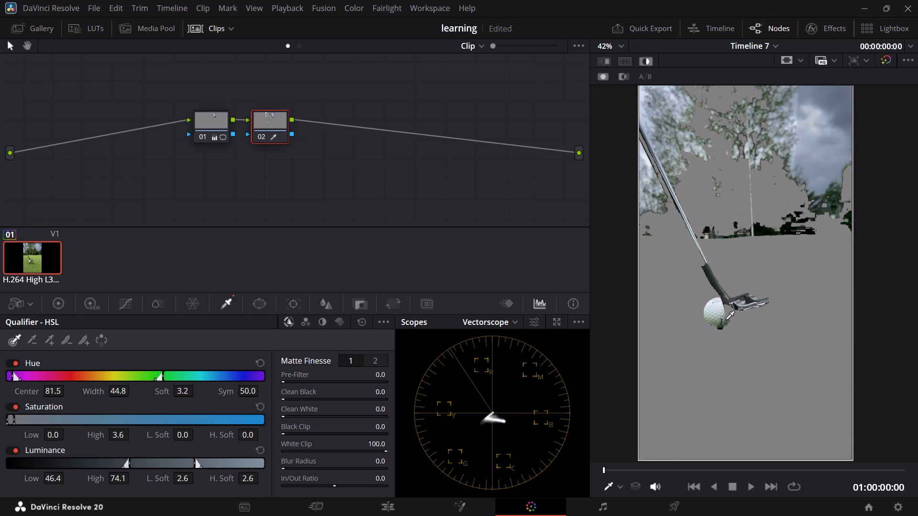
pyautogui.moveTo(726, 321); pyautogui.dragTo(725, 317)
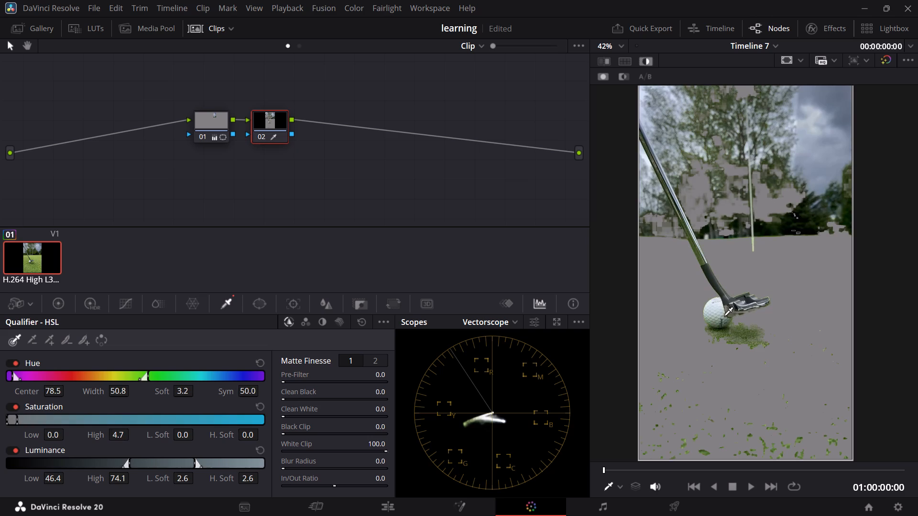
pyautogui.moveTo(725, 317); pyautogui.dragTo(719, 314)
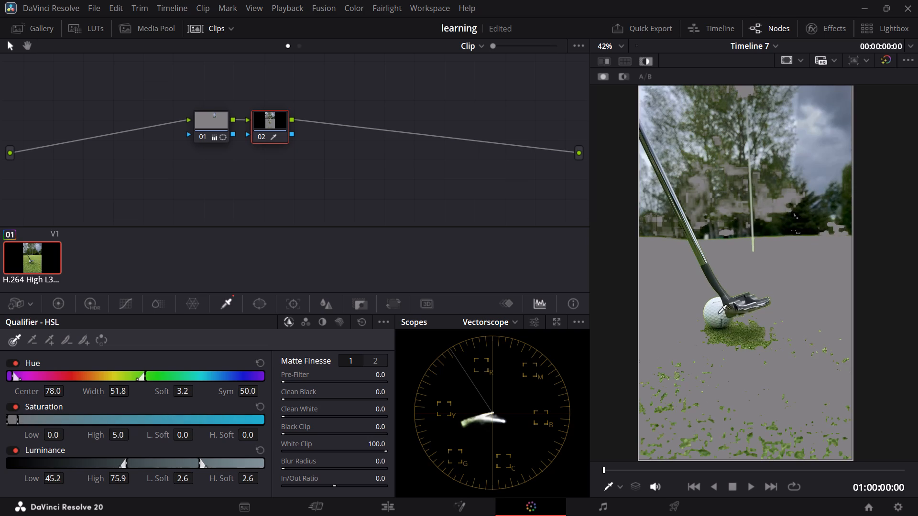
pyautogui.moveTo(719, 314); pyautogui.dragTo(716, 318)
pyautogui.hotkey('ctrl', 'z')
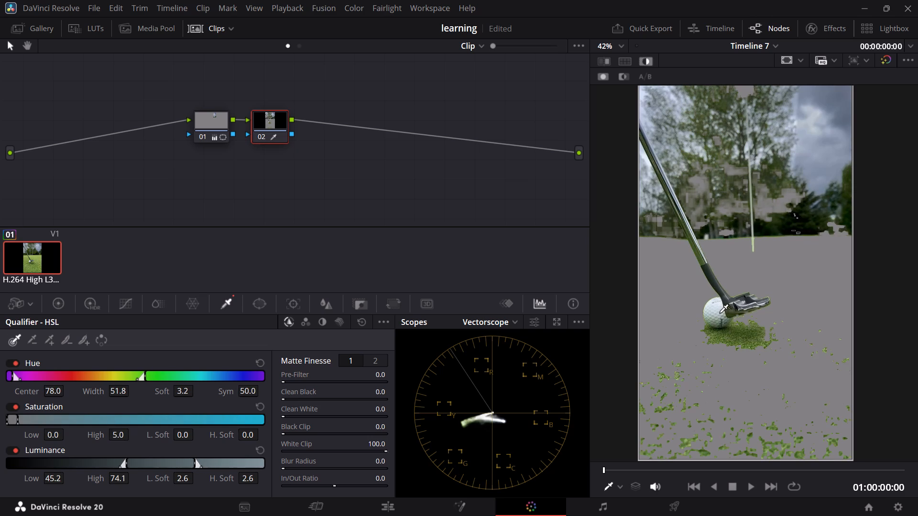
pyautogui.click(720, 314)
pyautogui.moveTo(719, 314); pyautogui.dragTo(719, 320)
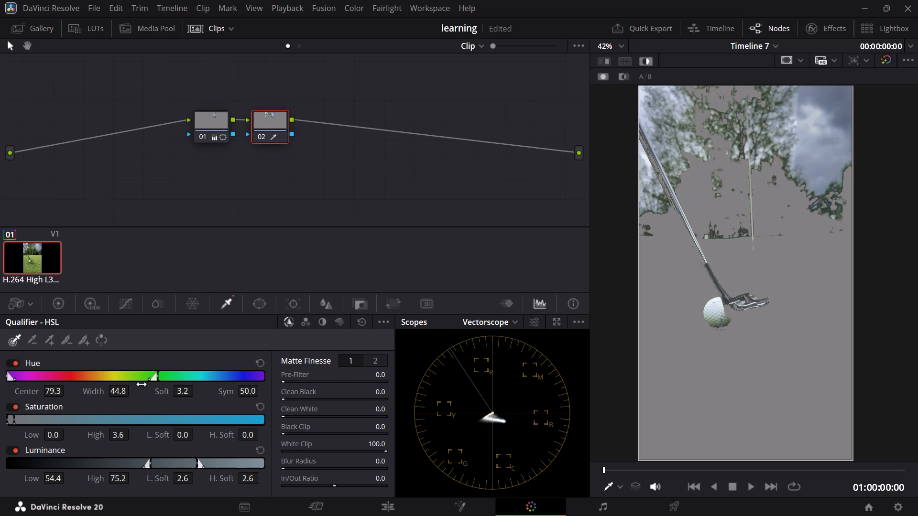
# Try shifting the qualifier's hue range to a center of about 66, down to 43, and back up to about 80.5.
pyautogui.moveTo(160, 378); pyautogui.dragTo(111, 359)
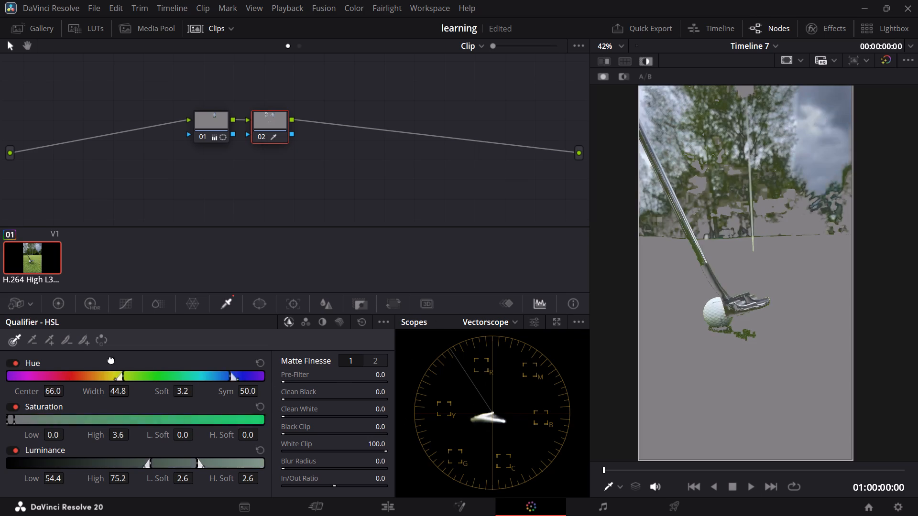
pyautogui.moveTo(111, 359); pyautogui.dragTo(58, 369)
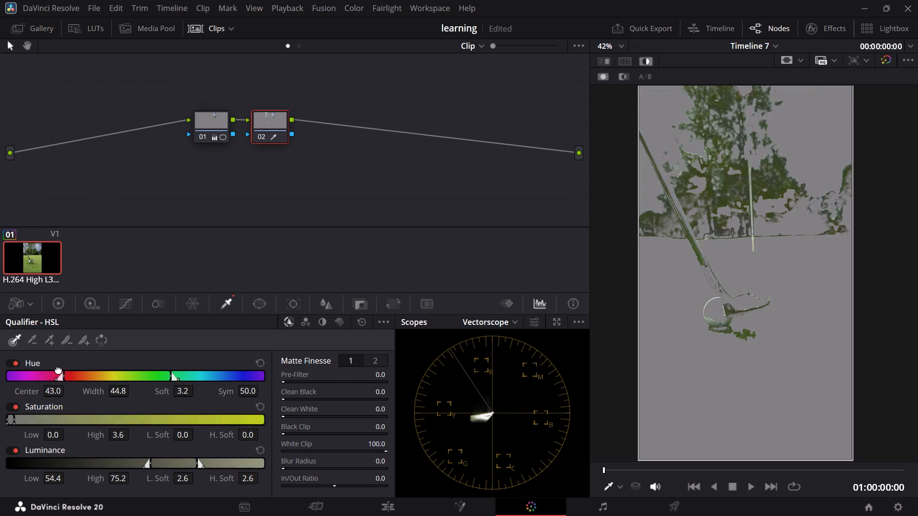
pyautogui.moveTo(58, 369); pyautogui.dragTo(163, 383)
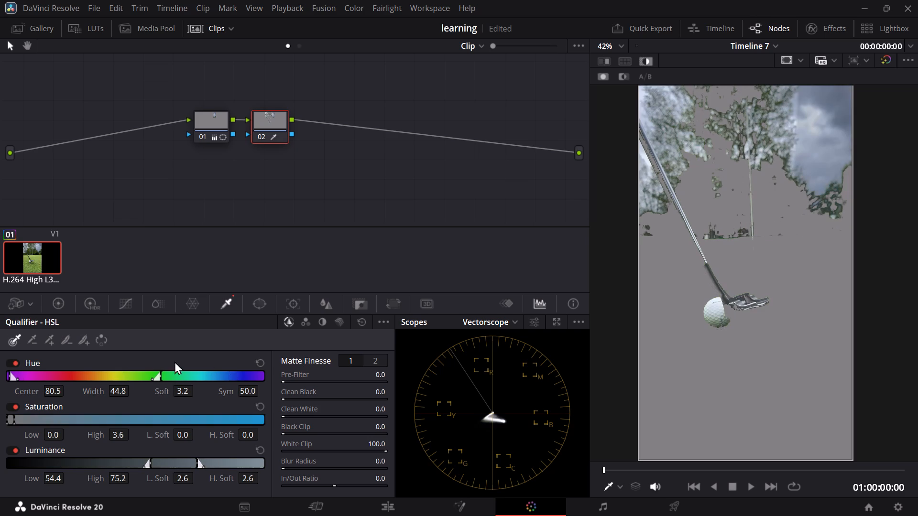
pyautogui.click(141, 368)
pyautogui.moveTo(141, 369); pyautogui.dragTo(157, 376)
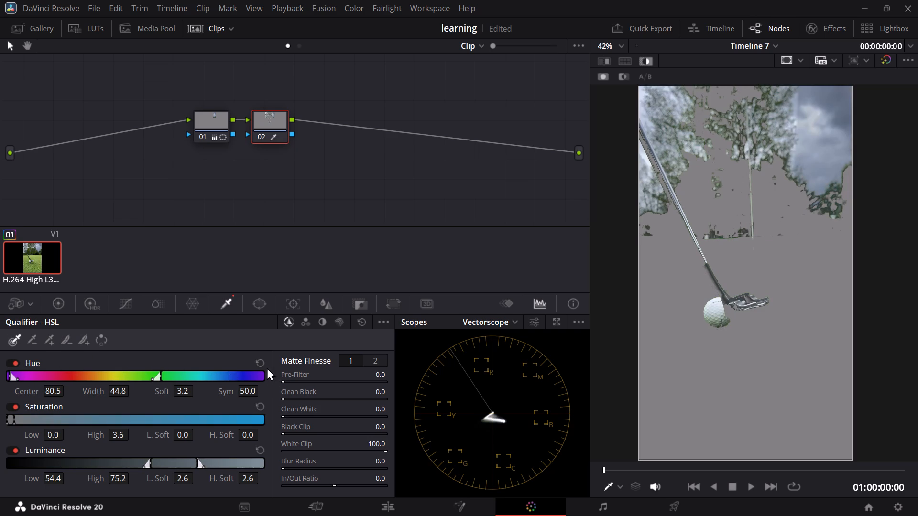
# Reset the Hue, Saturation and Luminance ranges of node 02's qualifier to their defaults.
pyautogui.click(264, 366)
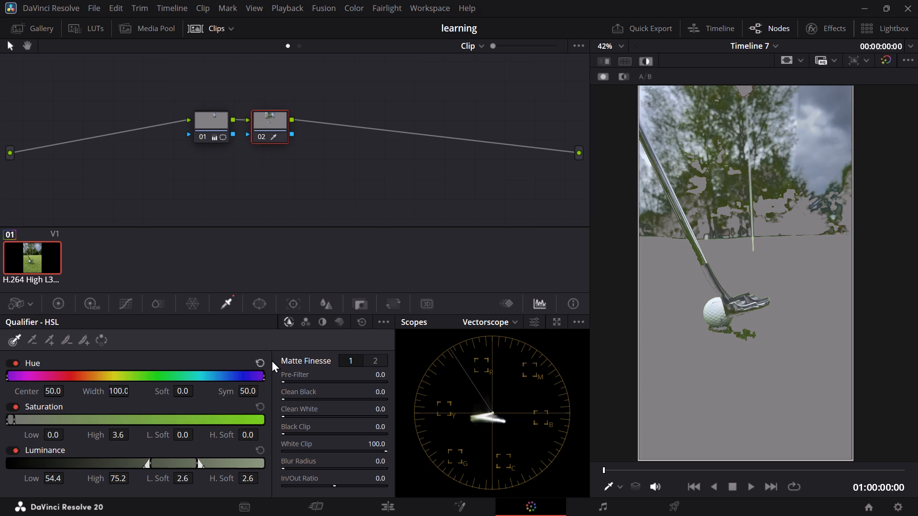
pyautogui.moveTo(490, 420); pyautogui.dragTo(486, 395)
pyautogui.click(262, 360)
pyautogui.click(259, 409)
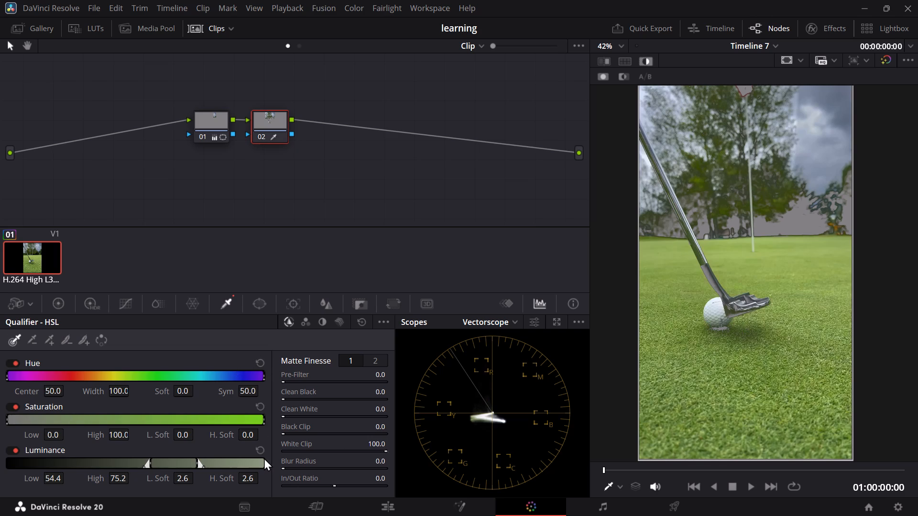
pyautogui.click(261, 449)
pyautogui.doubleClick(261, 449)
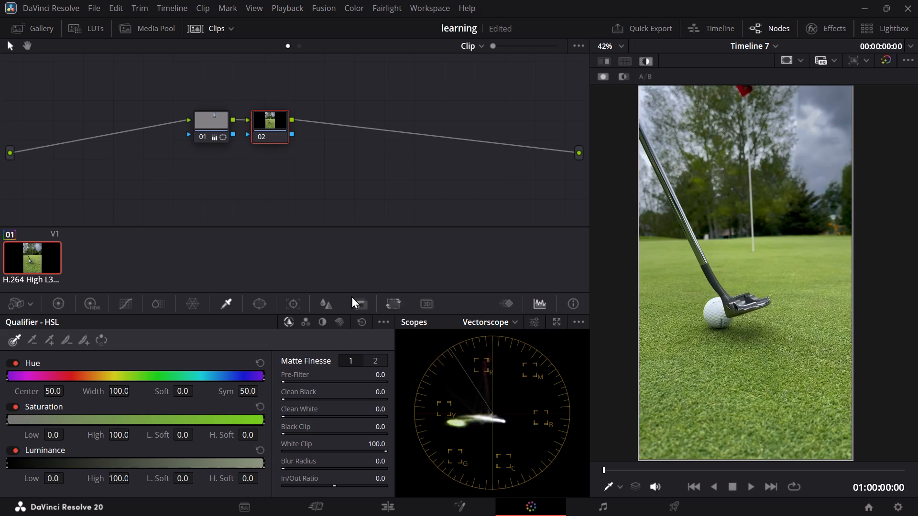
# Sample the golf ball with the qualifier picker in a short downward stroke, giving a hue center of about 81.6 and width of 44.9.
pyautogui.click(233, 302)
pyautogui.click(224, 298)
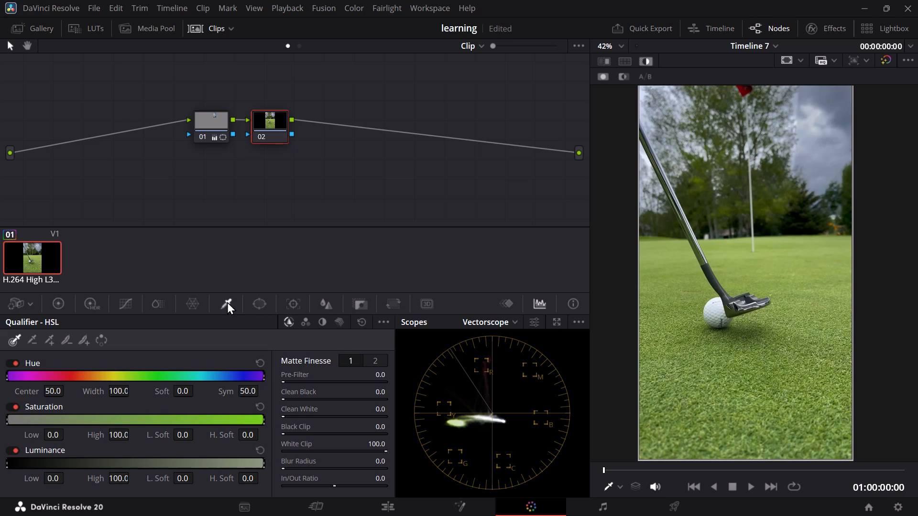
pyautogui.click(227, 302)
pyautogui.moveTo(717, 312); pyautogui.dragTo(715, 321)
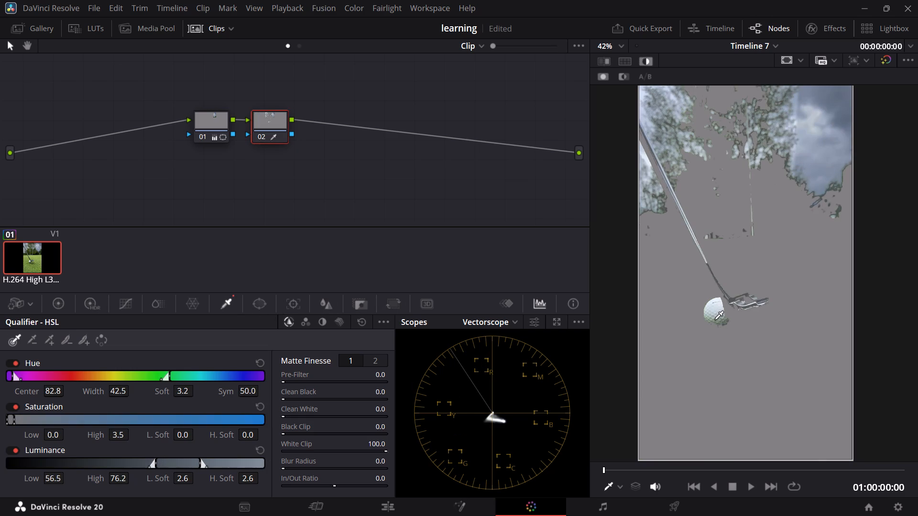
pyautogui.moveTo(715, 321); pyautogui.dragTo(715, 323)
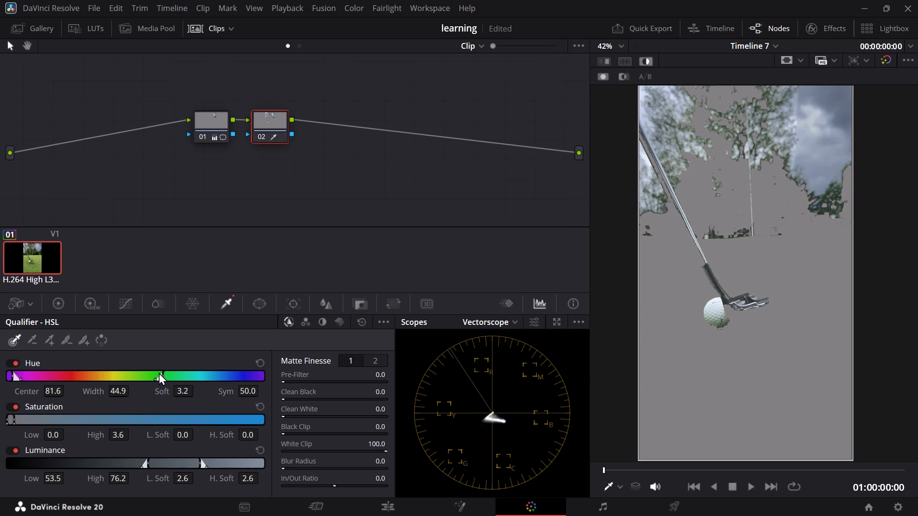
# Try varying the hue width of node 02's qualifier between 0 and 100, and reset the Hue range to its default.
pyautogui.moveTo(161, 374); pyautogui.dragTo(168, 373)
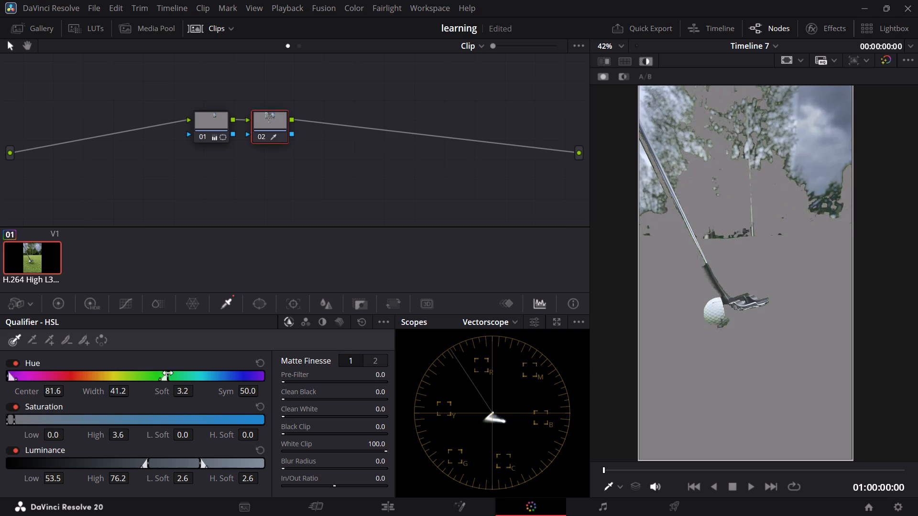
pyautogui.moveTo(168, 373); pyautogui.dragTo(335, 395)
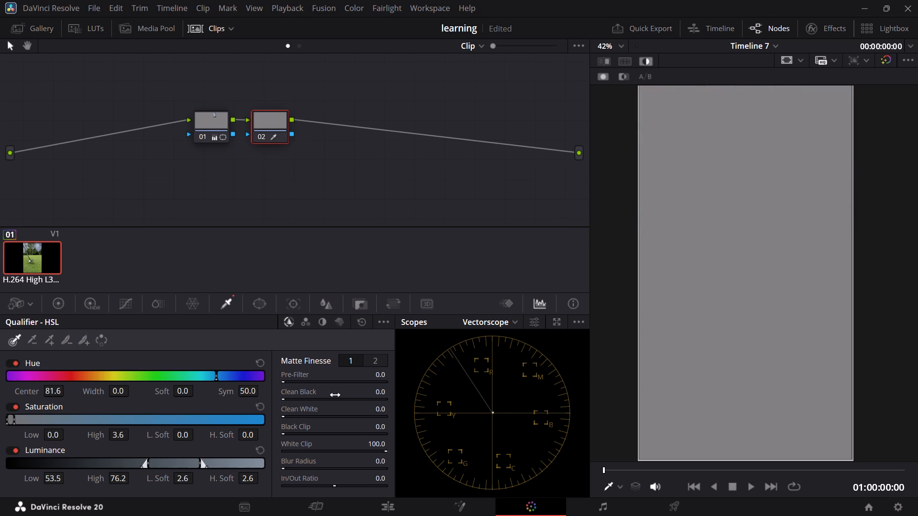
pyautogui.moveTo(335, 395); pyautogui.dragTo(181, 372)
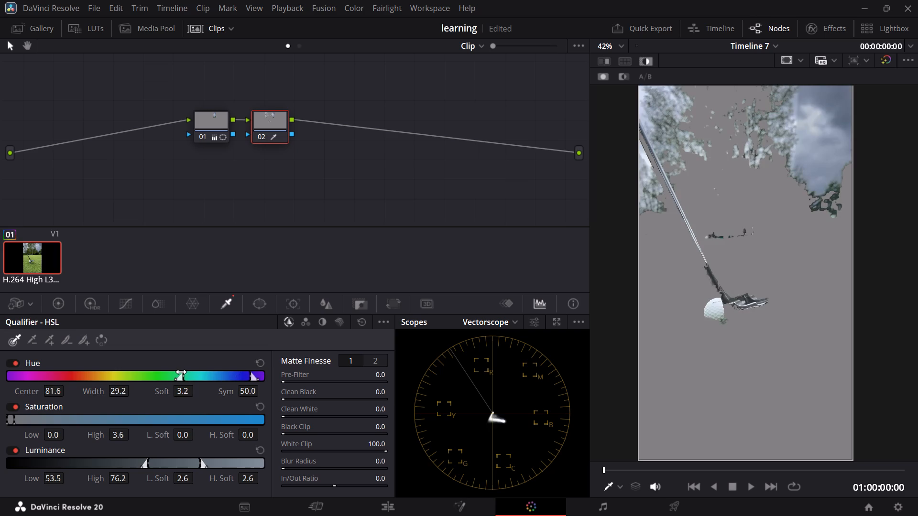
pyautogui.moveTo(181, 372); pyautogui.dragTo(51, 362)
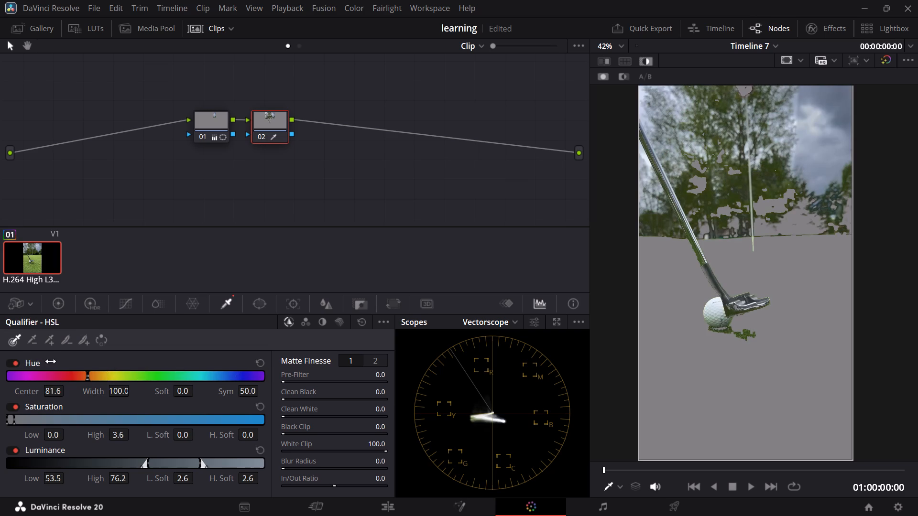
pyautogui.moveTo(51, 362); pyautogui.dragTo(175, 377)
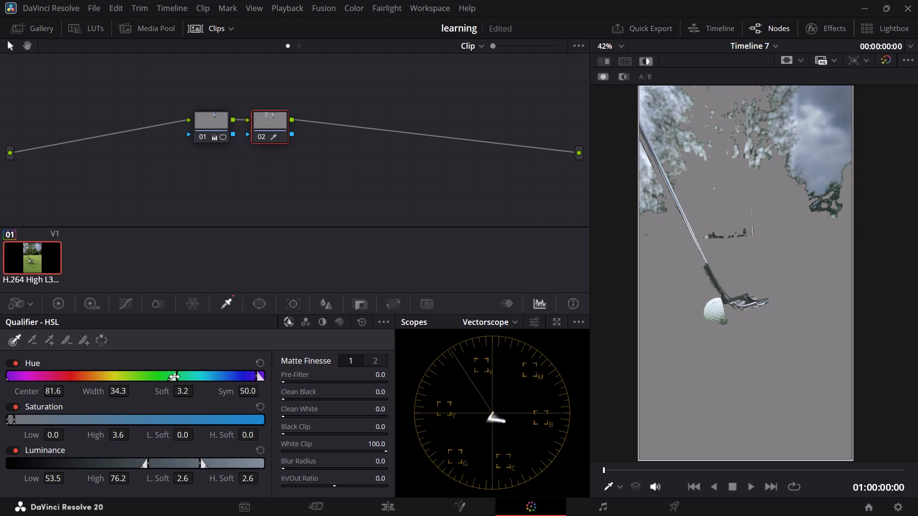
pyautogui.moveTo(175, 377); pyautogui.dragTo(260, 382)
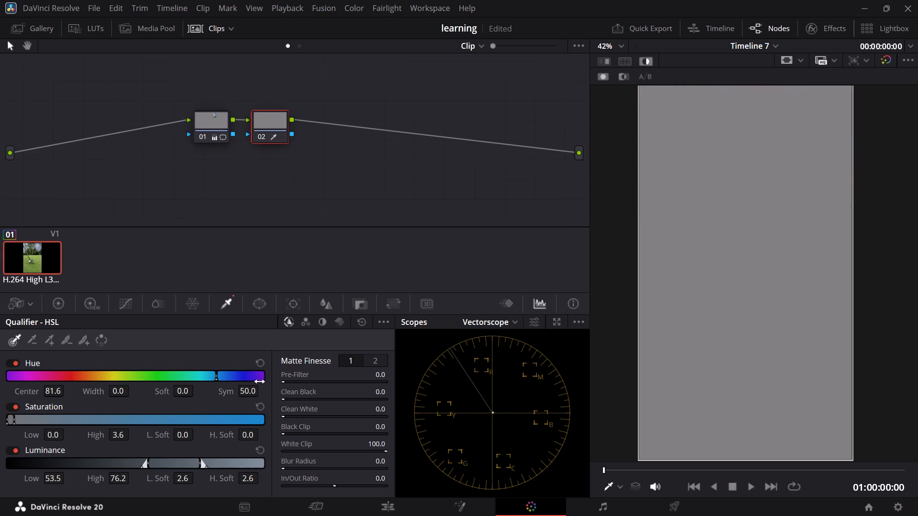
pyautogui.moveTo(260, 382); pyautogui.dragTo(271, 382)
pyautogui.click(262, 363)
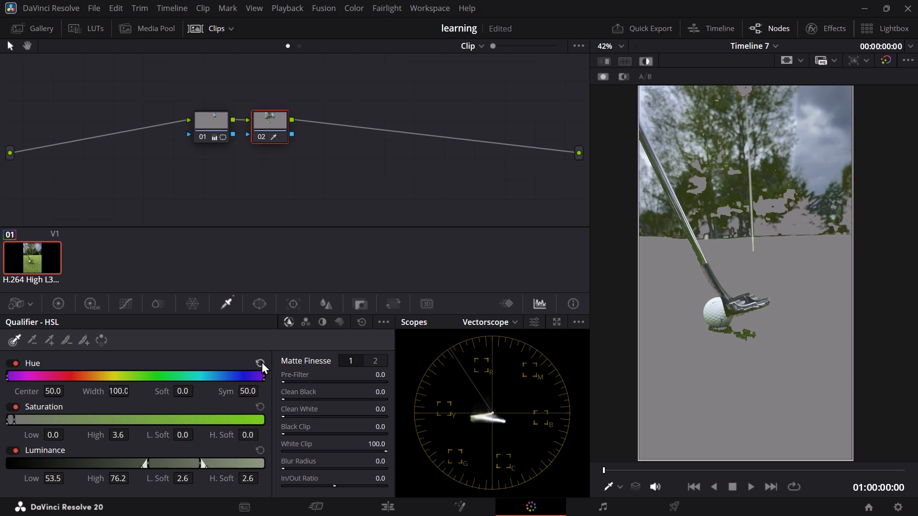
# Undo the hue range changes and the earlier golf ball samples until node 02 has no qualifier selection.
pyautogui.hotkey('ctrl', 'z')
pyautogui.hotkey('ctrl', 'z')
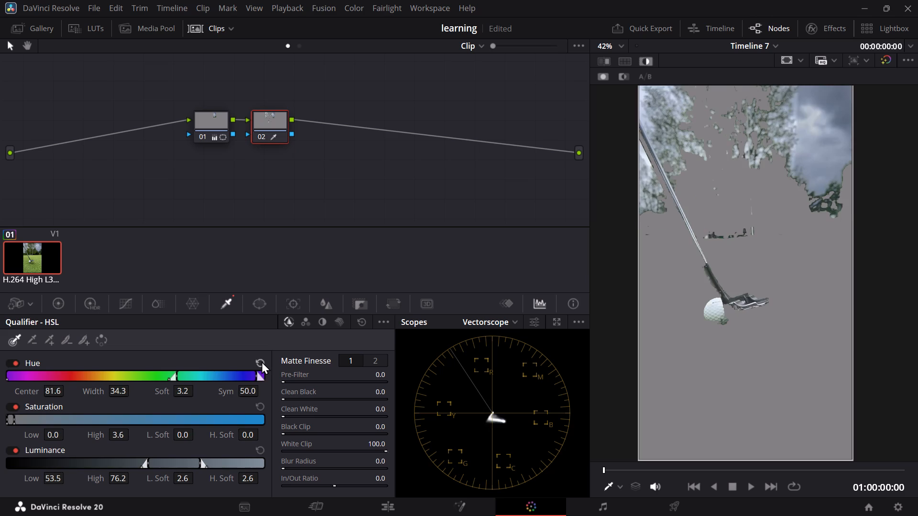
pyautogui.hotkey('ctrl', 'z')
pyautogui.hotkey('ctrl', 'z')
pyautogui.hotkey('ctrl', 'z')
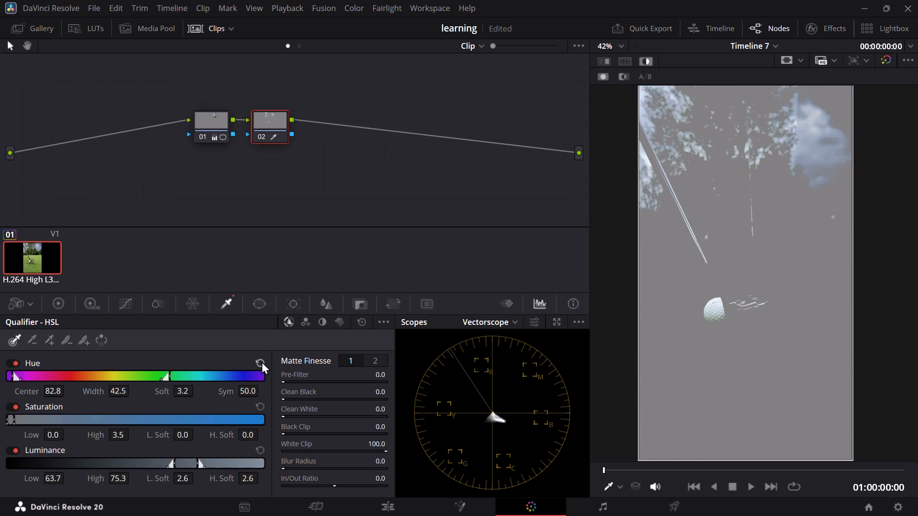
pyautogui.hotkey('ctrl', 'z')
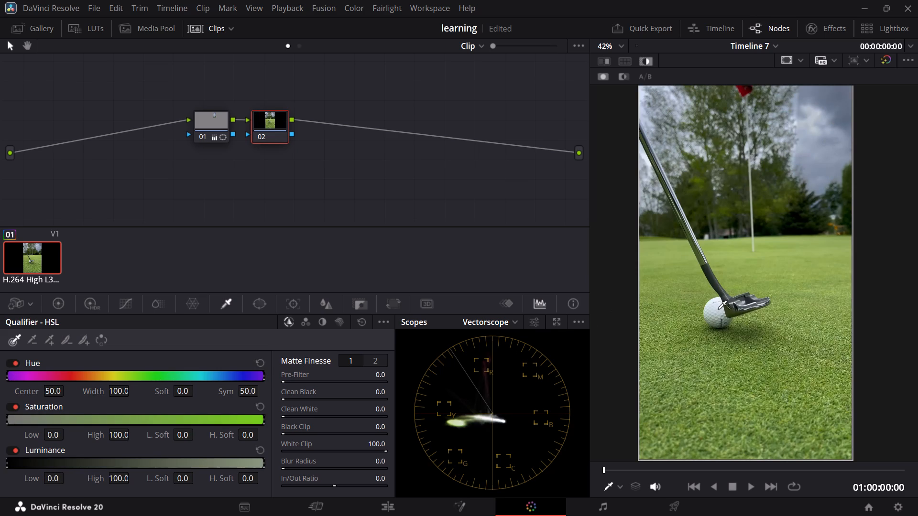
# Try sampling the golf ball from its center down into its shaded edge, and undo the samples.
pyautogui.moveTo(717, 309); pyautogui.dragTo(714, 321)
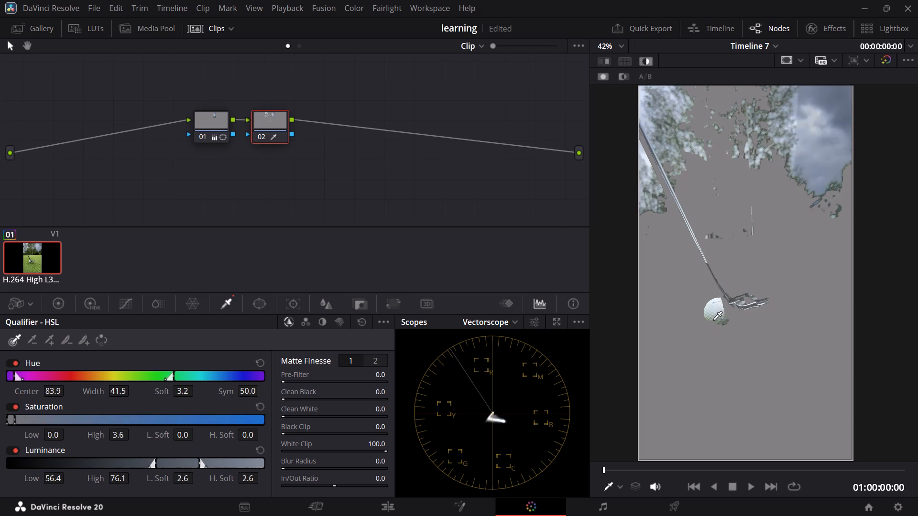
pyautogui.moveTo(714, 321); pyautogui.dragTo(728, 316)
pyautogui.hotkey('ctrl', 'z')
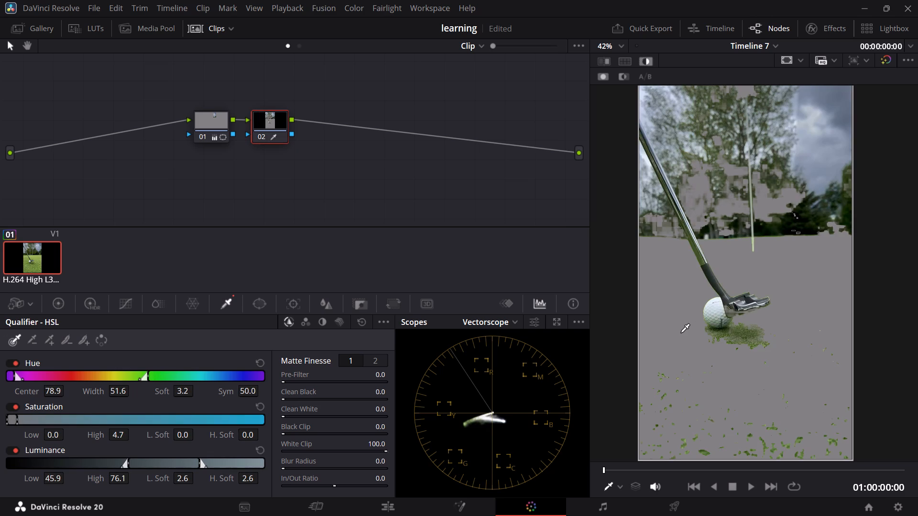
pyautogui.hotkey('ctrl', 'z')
# Sample the golf ball diagonally into its shaded underside, giving hue center 73.5, width 56.8 and luminance range 45.8 to 77.6.
pyautogui.moveTo(722, 307); pyautogui.dragTo(712, 316)
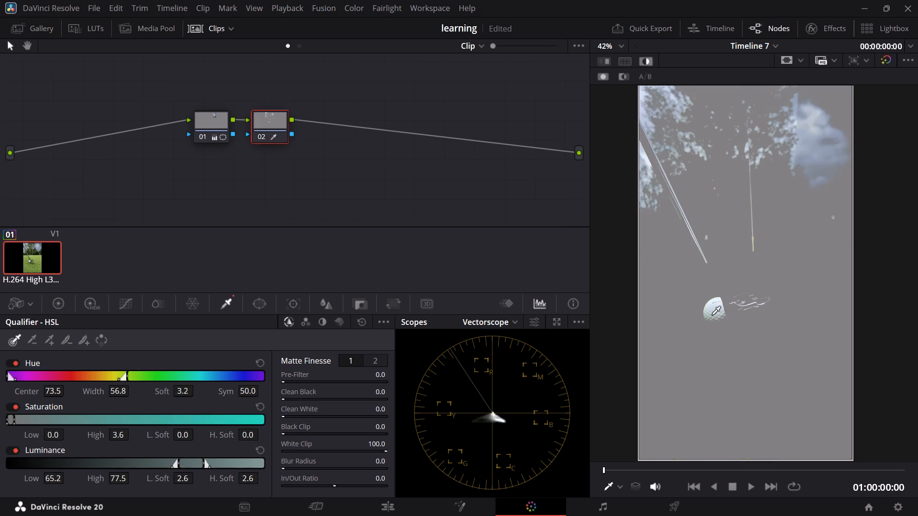
pyautogui.moveTo(712, 316); pyautogui.dragTo(721, 319)
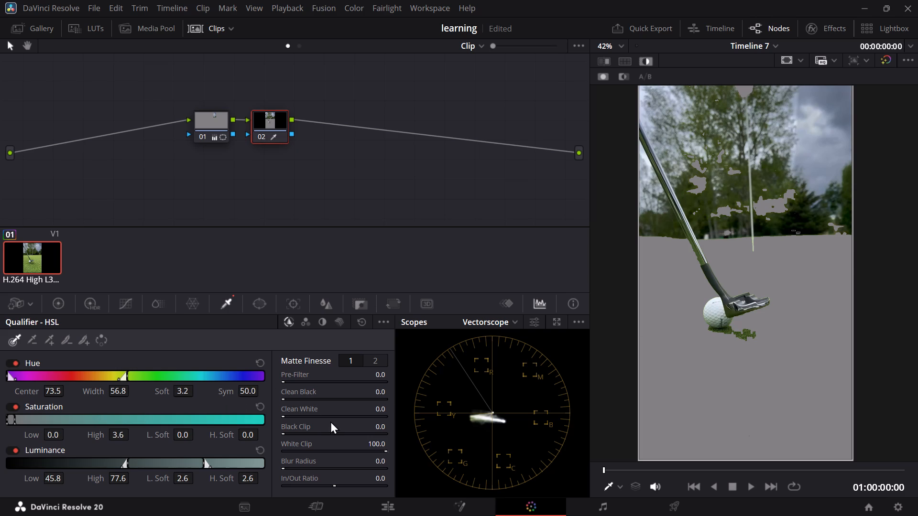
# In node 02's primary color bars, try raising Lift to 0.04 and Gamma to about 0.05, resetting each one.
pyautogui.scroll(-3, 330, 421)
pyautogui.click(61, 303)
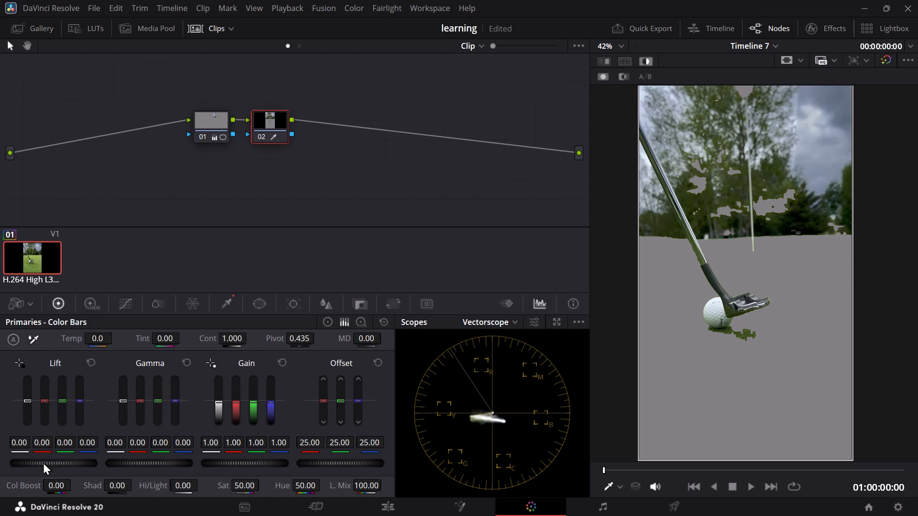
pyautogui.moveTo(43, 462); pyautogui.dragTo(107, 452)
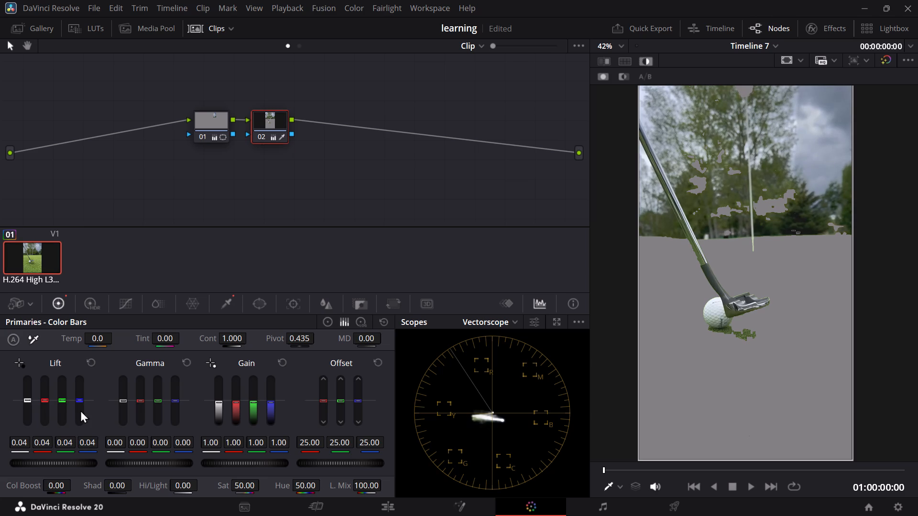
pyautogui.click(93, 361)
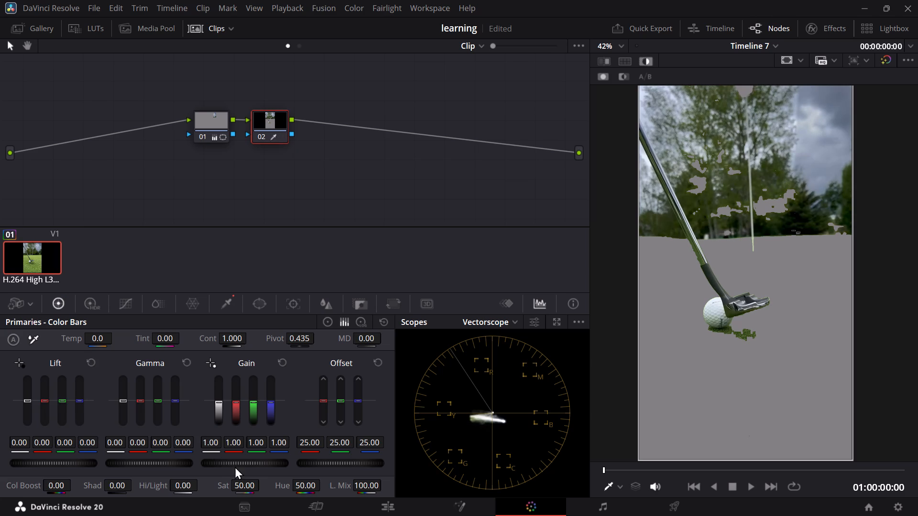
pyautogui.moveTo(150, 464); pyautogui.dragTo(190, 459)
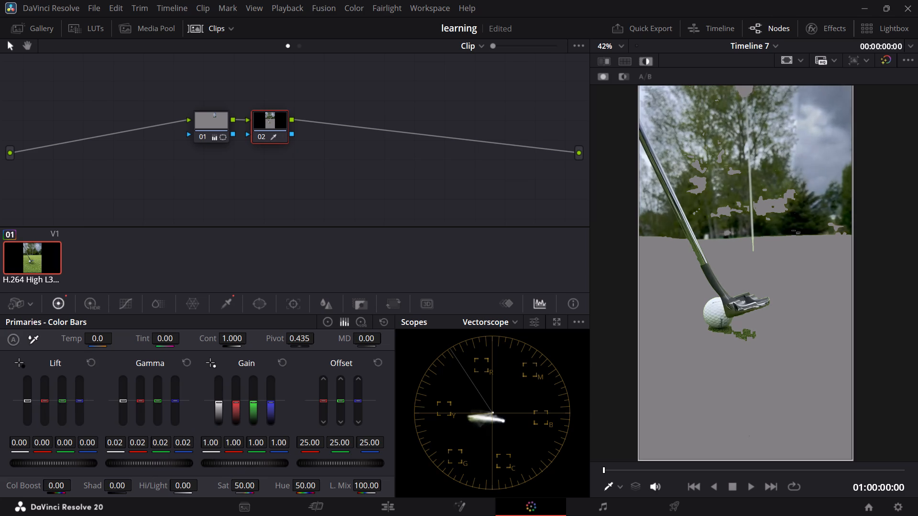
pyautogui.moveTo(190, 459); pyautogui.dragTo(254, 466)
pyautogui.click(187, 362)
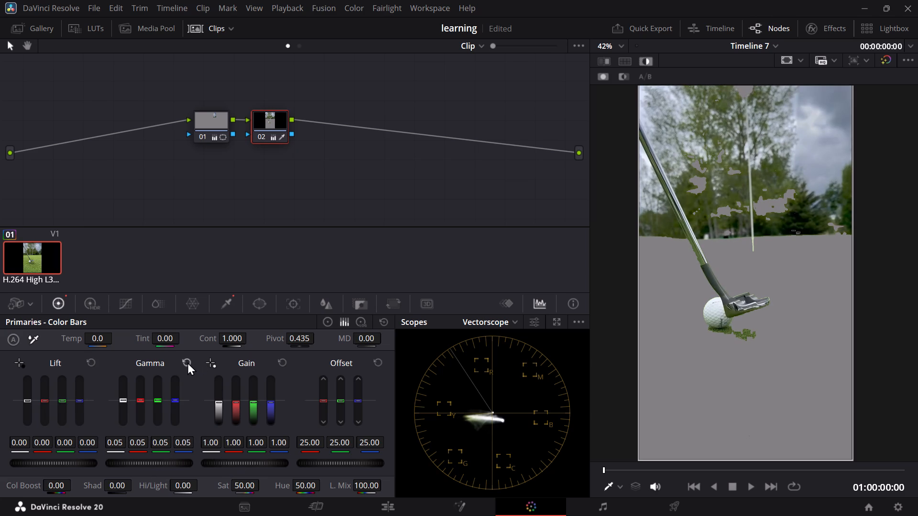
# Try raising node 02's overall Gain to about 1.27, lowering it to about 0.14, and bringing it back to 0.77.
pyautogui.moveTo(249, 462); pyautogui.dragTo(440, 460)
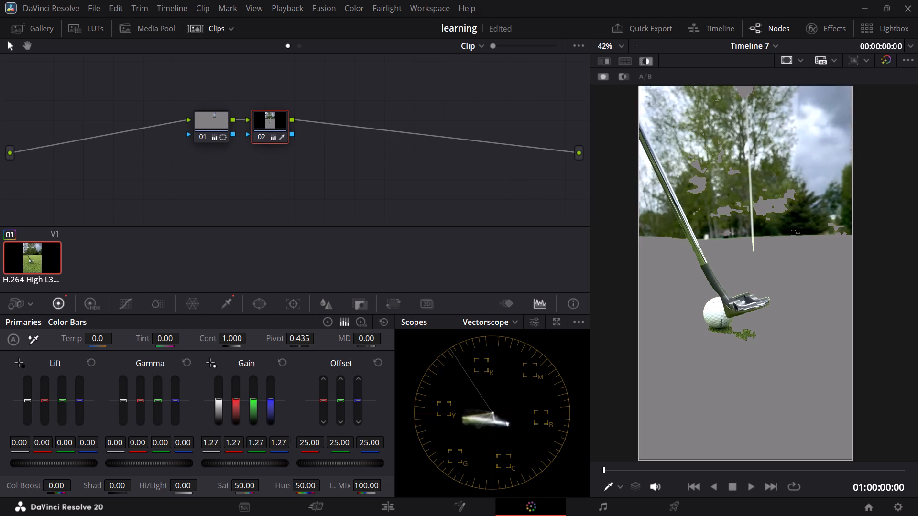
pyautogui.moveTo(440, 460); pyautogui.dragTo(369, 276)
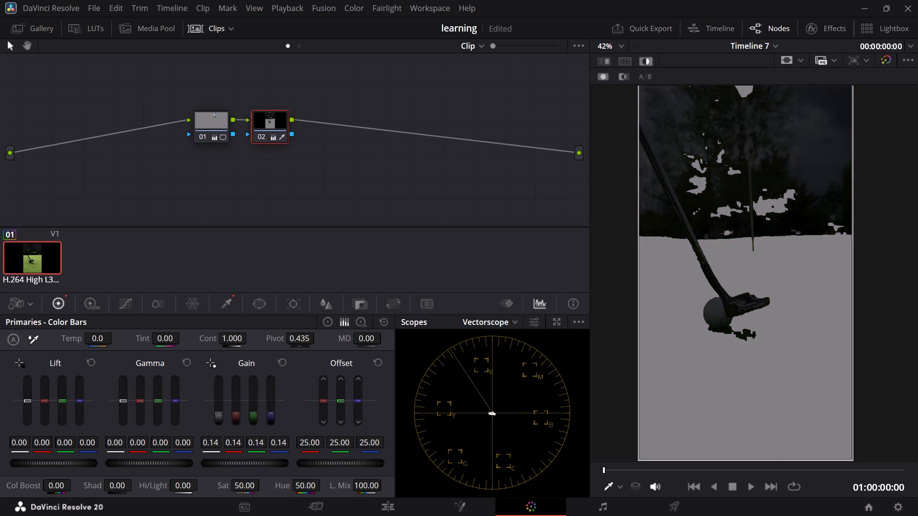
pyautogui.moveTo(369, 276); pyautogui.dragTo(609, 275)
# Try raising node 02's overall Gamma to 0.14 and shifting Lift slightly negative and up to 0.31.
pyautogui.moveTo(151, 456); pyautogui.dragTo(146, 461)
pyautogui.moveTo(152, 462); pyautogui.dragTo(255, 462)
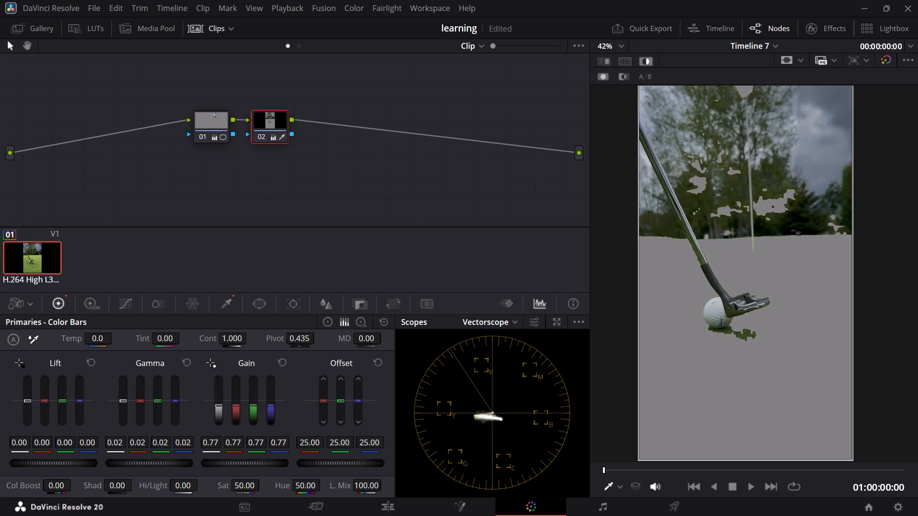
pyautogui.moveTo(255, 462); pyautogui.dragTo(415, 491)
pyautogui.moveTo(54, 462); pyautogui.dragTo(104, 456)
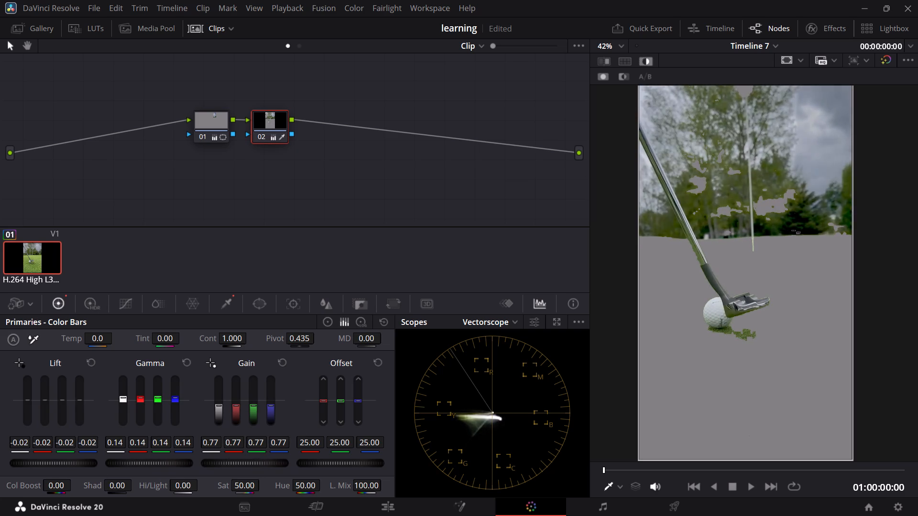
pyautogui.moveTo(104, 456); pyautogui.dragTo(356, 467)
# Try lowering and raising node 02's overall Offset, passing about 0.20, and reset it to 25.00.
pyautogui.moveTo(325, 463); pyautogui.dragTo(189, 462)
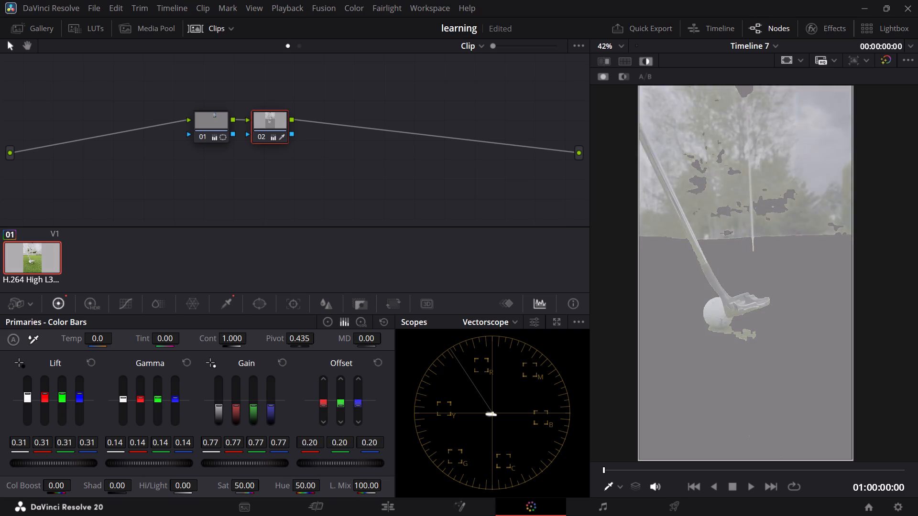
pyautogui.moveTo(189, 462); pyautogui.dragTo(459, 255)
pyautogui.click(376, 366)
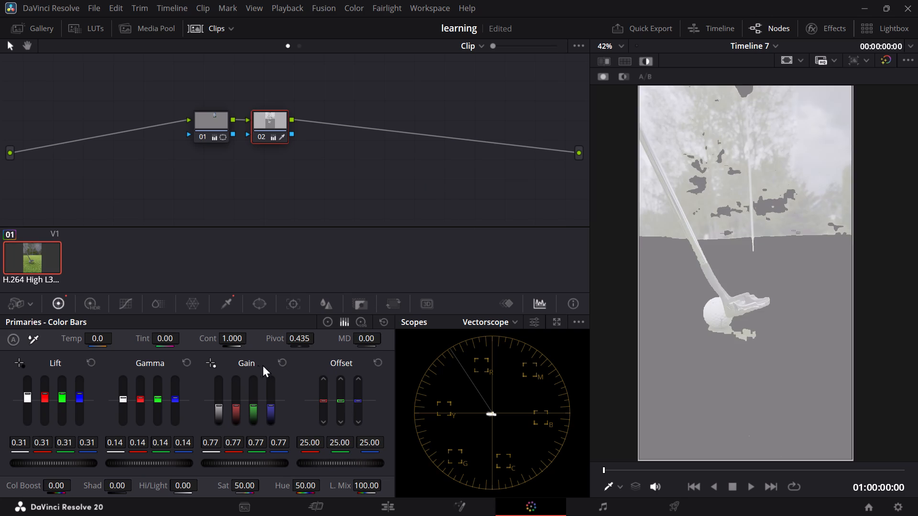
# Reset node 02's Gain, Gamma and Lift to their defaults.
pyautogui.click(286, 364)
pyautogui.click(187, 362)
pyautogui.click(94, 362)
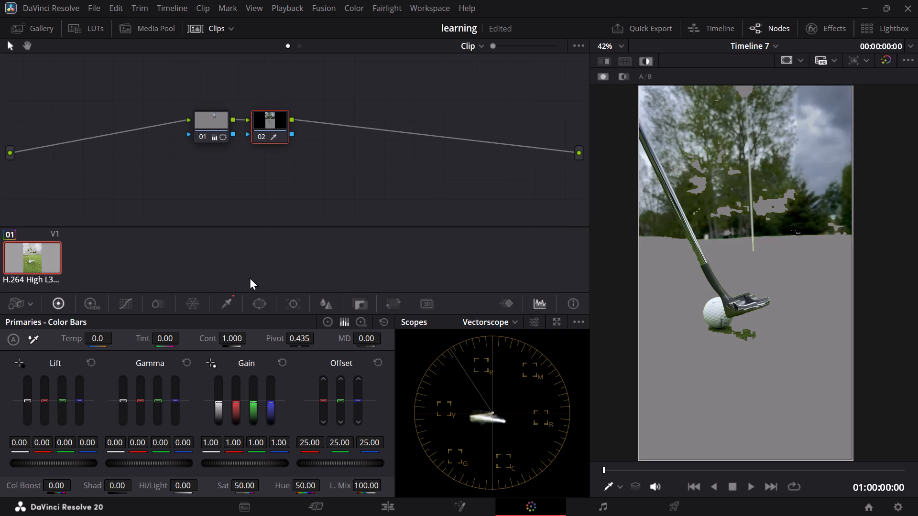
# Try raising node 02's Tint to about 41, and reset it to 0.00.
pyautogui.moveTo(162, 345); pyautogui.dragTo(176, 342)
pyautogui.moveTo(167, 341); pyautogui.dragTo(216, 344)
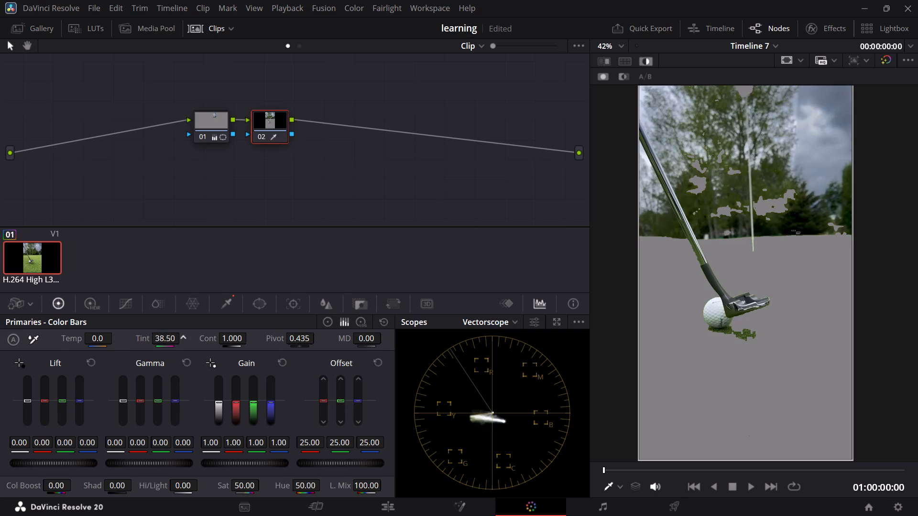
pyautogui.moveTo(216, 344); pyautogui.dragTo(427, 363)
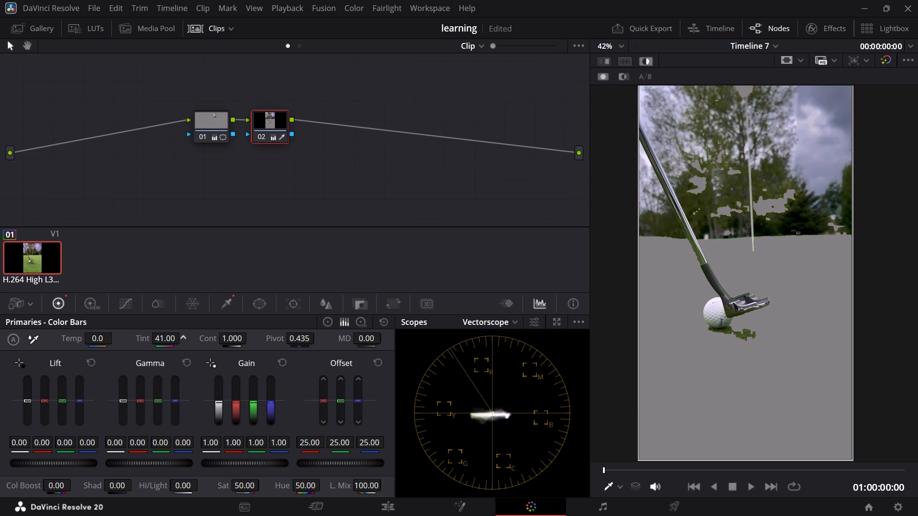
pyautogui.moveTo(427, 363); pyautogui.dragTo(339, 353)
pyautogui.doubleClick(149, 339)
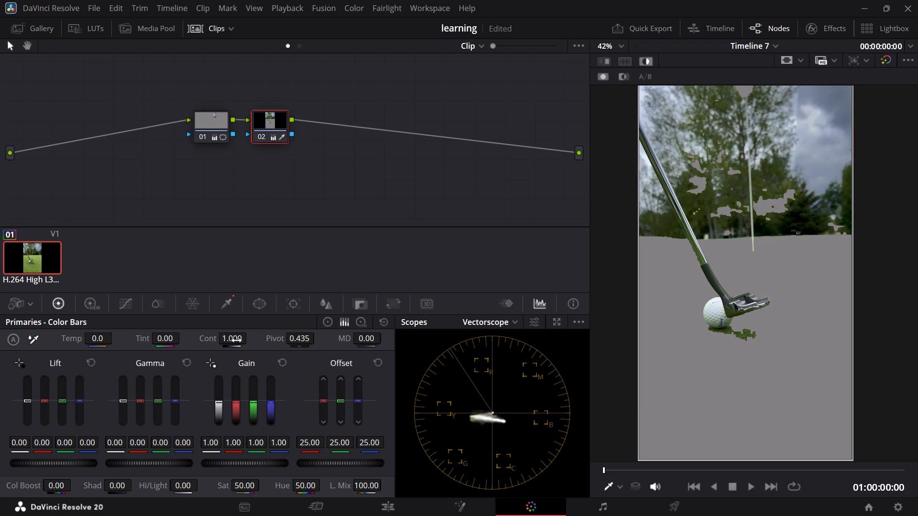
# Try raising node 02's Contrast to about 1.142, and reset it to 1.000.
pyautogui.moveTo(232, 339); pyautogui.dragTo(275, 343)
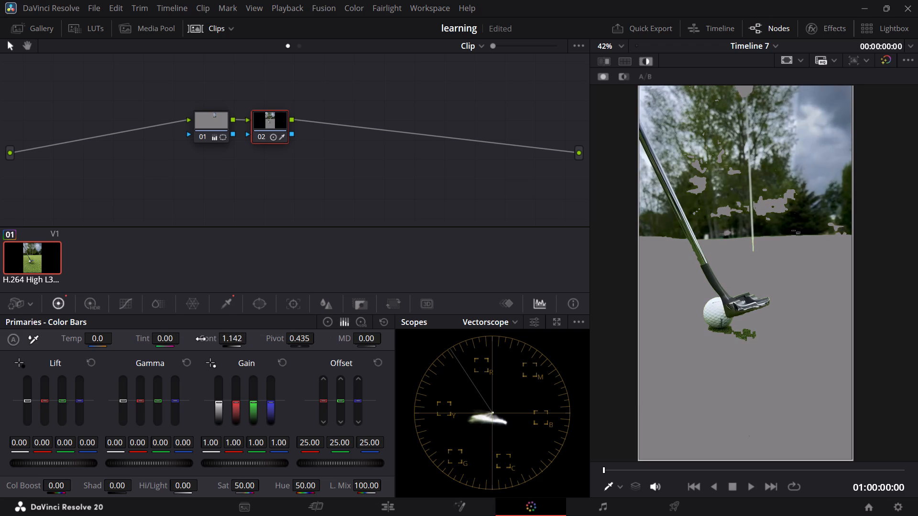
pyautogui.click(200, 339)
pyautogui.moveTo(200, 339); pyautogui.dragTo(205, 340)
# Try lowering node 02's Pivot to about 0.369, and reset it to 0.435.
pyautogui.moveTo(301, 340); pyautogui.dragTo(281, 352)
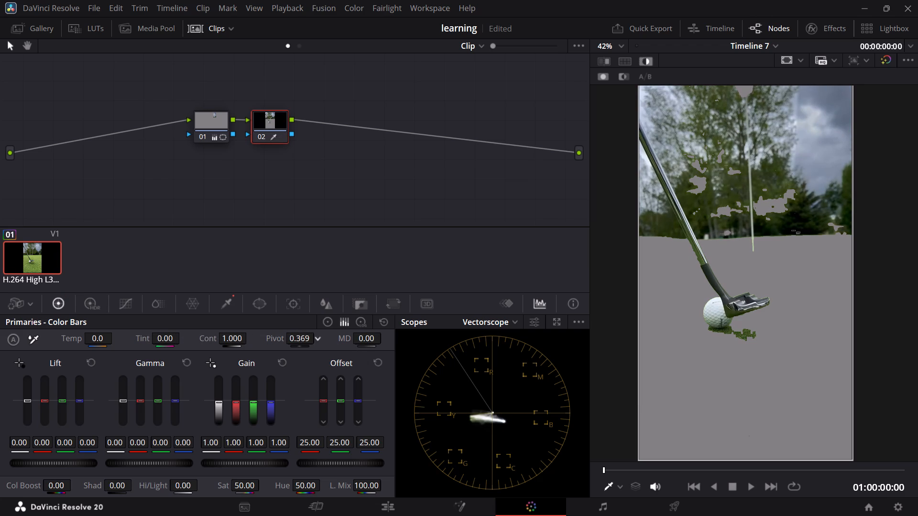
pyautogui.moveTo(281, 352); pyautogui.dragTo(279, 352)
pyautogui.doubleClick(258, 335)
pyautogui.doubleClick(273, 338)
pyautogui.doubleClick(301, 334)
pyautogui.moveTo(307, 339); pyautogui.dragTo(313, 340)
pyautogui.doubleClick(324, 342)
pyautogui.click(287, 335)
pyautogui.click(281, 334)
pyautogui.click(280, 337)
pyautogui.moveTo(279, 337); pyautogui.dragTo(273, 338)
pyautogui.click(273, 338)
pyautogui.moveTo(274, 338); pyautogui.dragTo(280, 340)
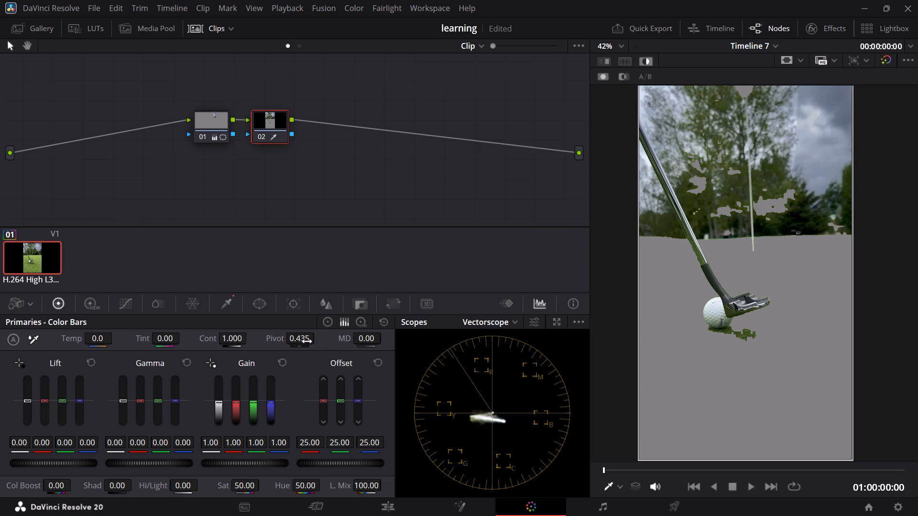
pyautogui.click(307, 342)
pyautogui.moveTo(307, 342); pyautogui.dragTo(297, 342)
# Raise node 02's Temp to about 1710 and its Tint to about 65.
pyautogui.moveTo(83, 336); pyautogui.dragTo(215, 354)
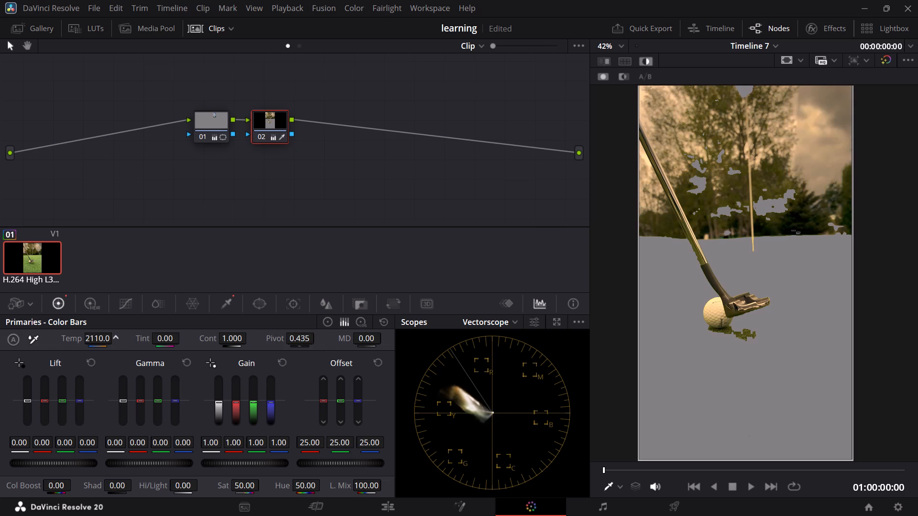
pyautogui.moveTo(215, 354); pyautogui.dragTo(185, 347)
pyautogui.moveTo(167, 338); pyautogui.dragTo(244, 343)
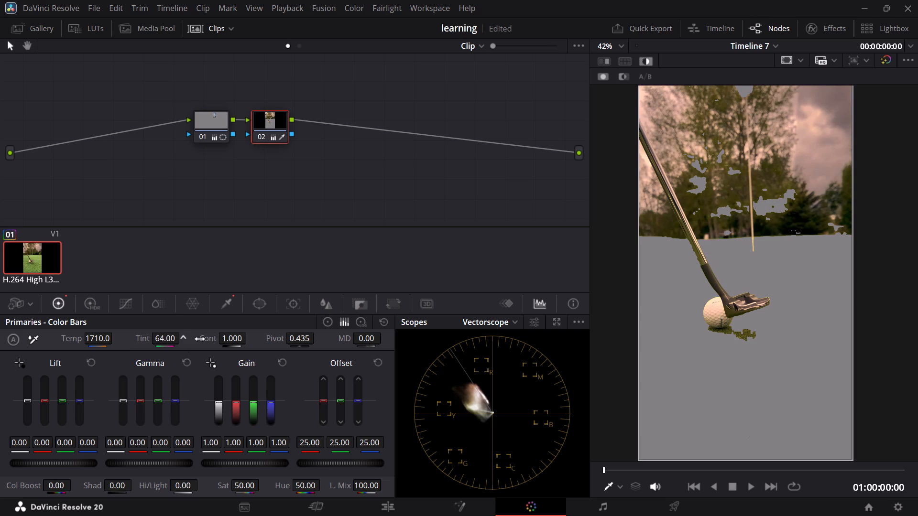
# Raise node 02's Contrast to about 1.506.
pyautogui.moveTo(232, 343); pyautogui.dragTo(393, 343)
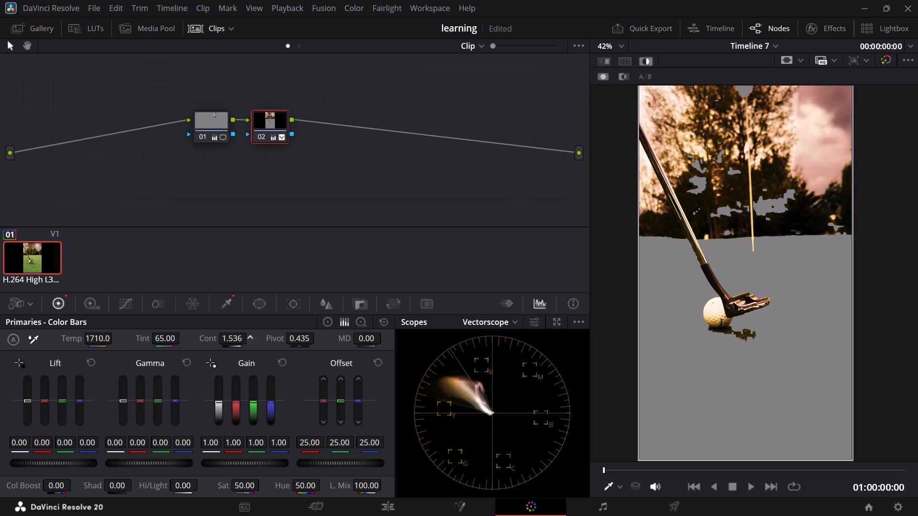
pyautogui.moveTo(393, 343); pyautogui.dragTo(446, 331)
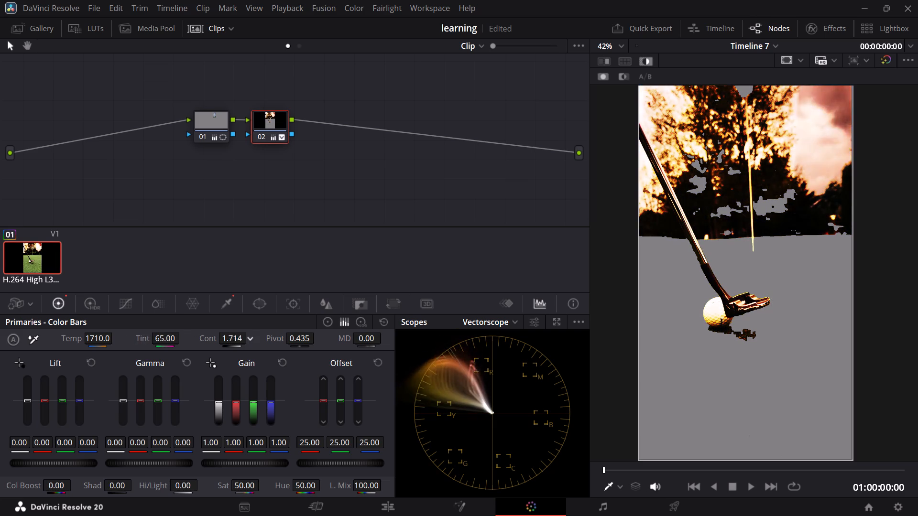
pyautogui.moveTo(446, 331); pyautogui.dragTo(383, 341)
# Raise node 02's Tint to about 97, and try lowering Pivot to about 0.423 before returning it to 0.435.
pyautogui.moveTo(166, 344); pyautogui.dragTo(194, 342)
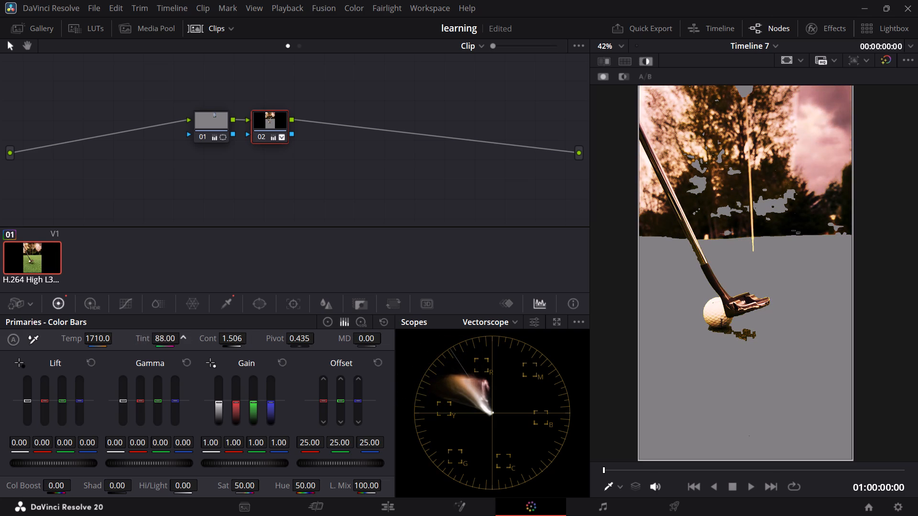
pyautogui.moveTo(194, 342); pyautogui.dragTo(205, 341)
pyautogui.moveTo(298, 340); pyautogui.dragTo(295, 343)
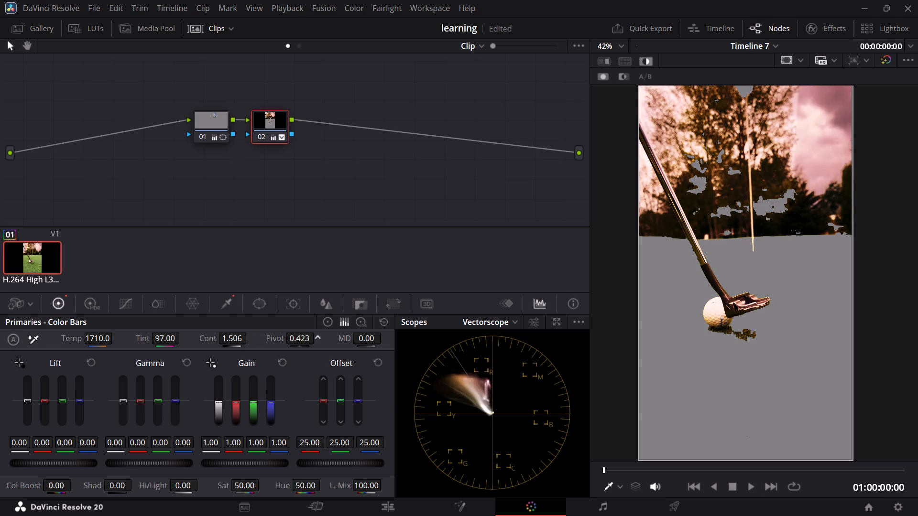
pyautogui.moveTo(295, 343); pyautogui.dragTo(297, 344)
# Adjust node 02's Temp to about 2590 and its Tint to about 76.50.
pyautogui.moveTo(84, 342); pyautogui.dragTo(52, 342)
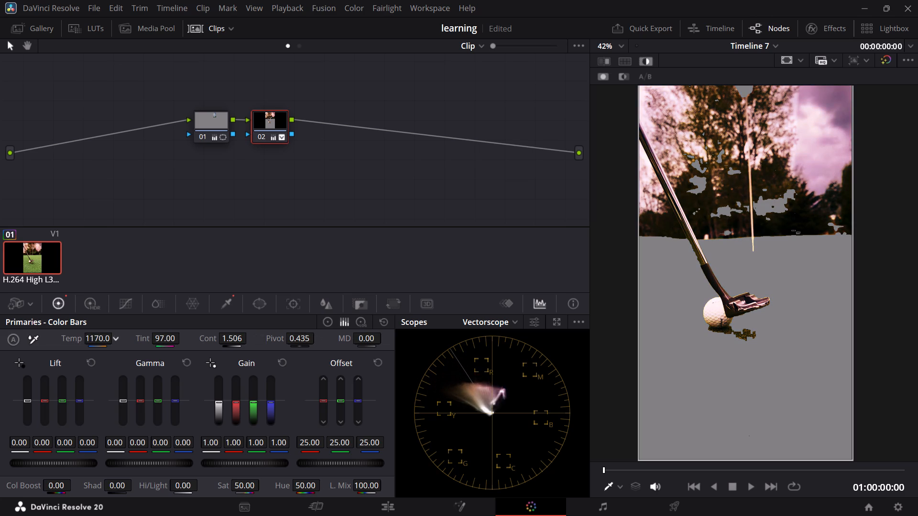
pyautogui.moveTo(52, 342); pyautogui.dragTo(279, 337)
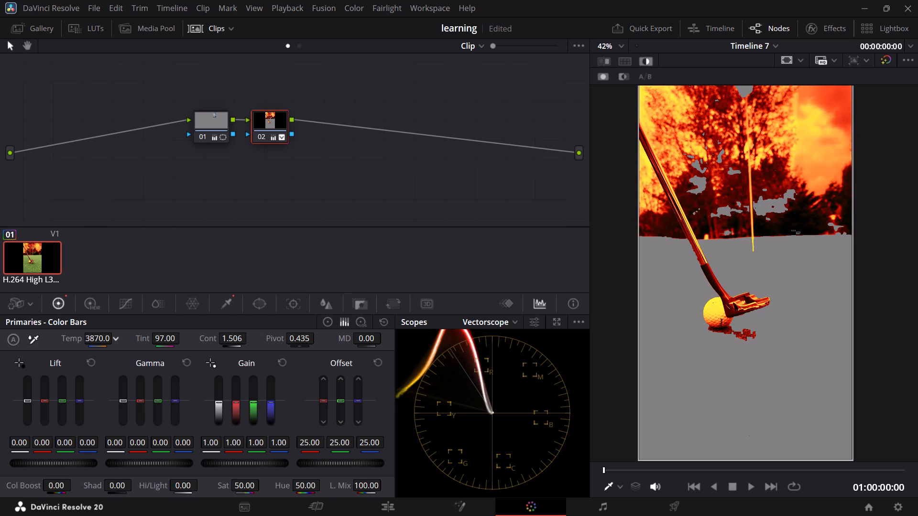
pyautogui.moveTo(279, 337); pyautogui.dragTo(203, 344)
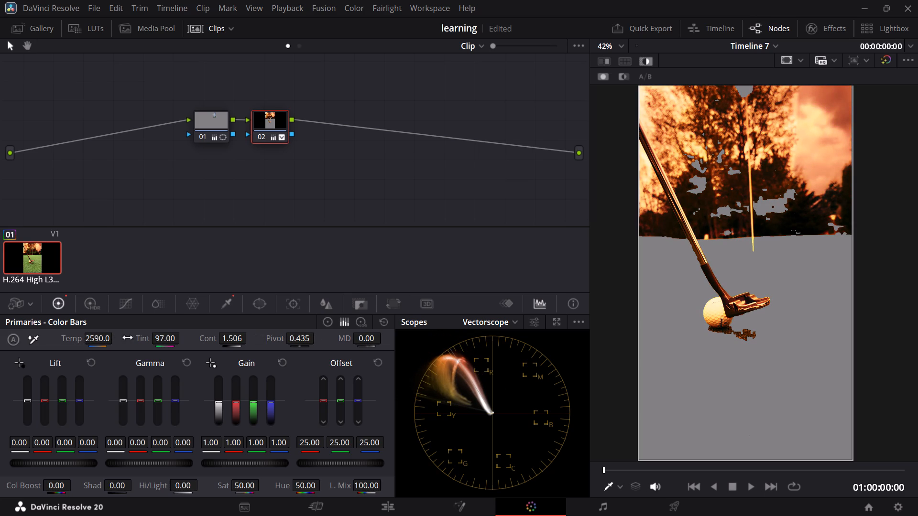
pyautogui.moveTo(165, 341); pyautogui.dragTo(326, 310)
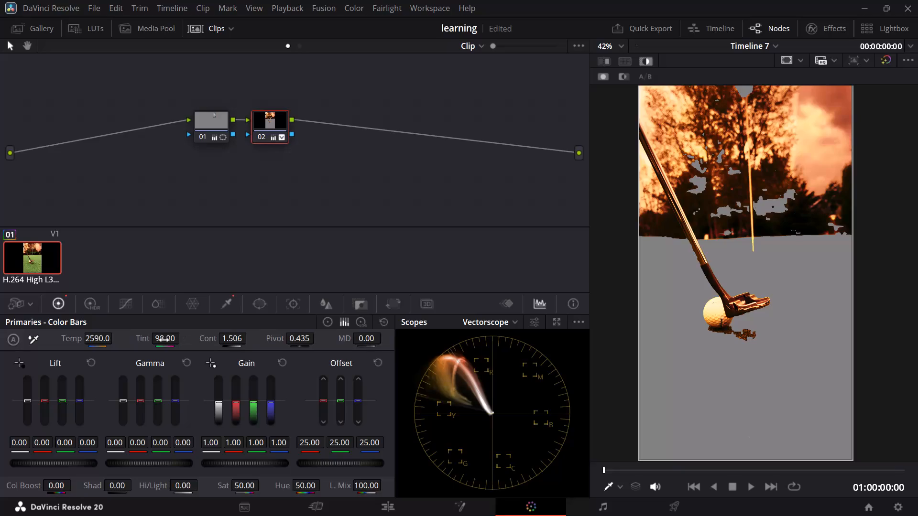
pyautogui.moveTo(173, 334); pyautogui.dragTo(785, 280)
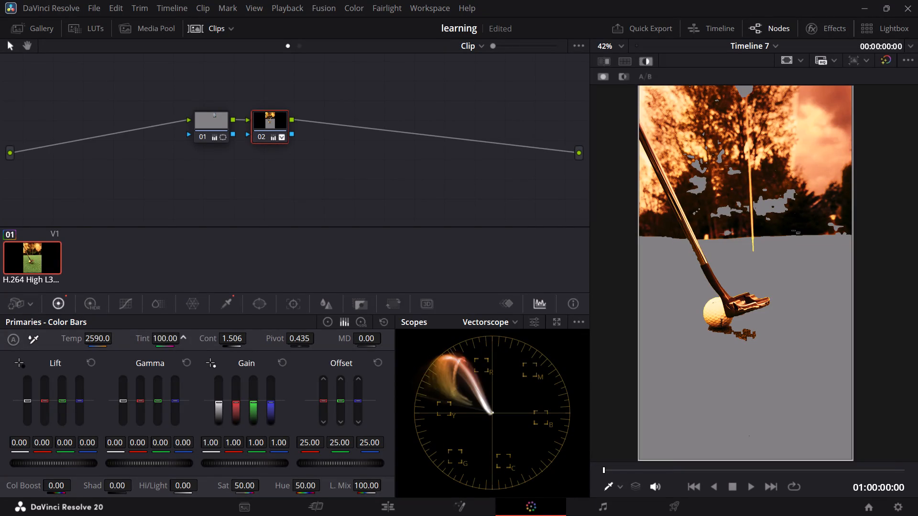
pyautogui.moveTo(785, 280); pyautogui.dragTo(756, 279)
# Lower node 02's Contrast to about 0.454 to flatten the isolated area.
pyautogui.moveTo(228, 336); pyautogui.dragTo(247, 337)
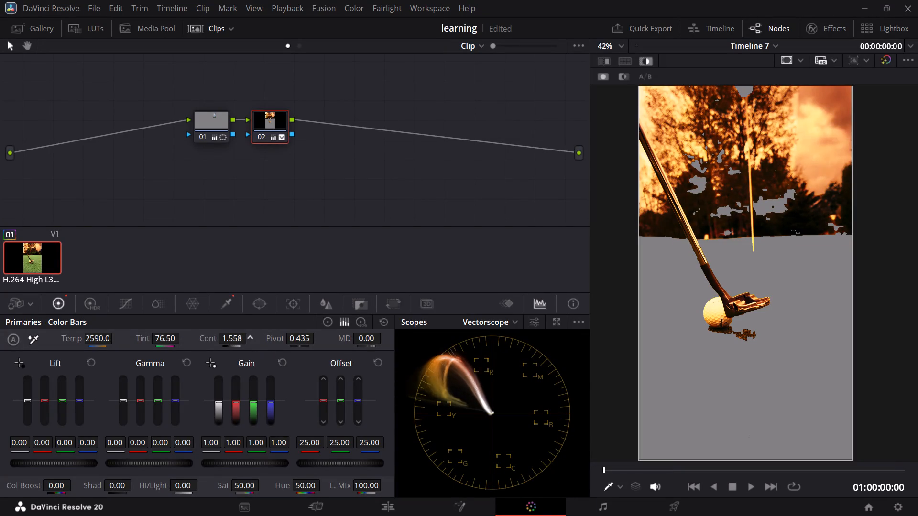
pyautogui.moveTo(247, 337); pyautogui.dragTo(353, 248)
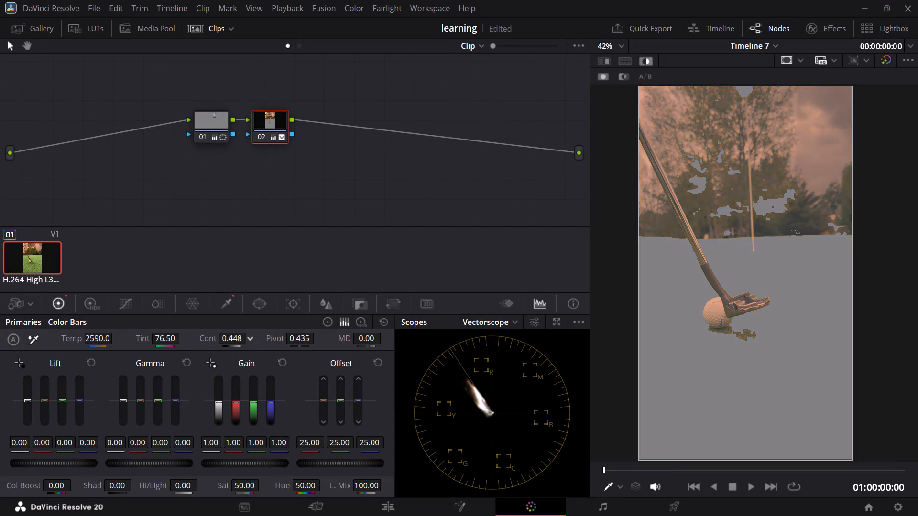
pyautogui.moveTo(353, 248); pyautogui.dragTo(361, 248)
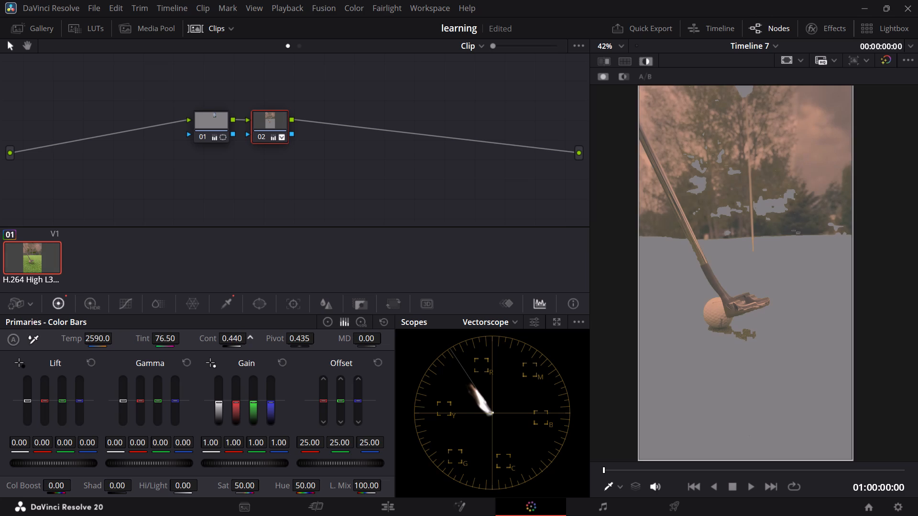
pyautogui.moveTo(361, 248); pyautogui.dragTo(365, 248)
# Lower node 02's Pivot to about 0.360 and raise its Midtone Detail to about 96.
pyautogui.moveTo(293, 337); pyautogui.dragTo(301, 344)
pyautogui.moveTo(301, 344); pyautogui.dragTo(275, 333)
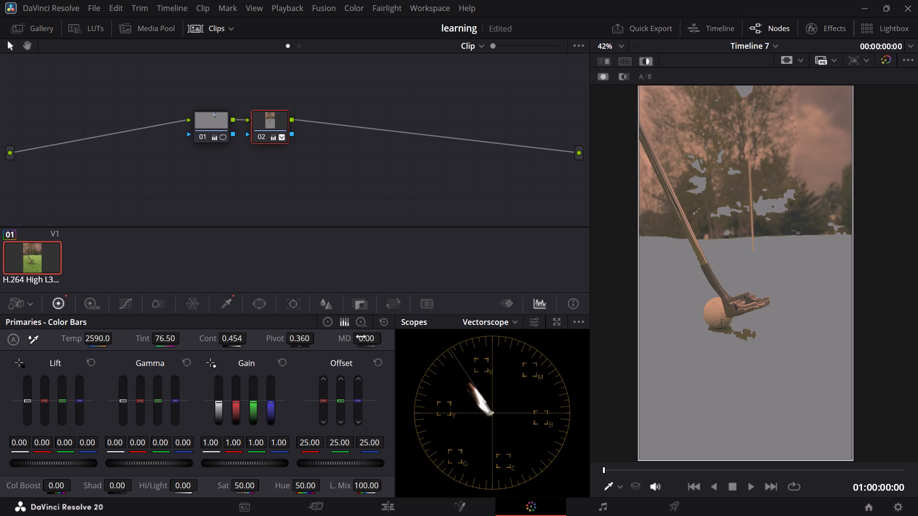
pyautogui.moveTo(361, 337); pyautogui.dragTo(599, 341)
# Raise node 02's Tint to 100 and its Temp to about 2940.
pyautogui.moveTo(175, 343); pyautogui.dragTo(338, 332)
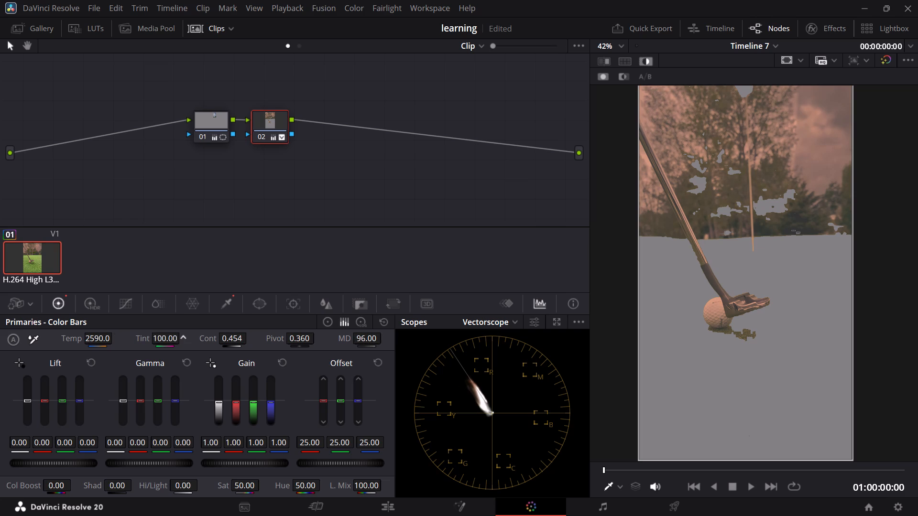
pyautogui.moveTo(338, 332); pyautogui.dragTo(339, 332)
pyautogui.moveTo(98, 337); pyautogui.dragTo(115, 341)
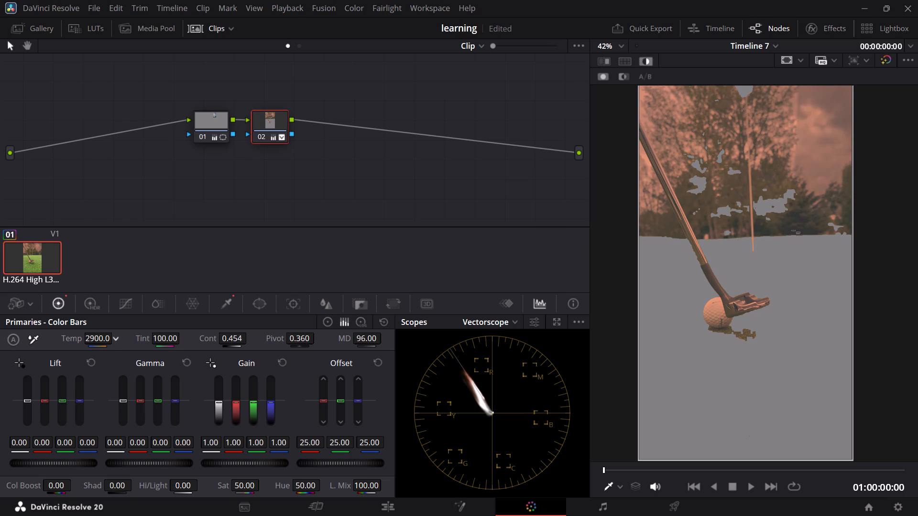
pyautogui.moveTo(115, 341); pyautogui.dragTo(120, 336)
# Save the project.
pyautogui.hotkey('ctrl', 's')
# Add a new serial node after node 02.
pyautogui.hotkey('alt', 's')
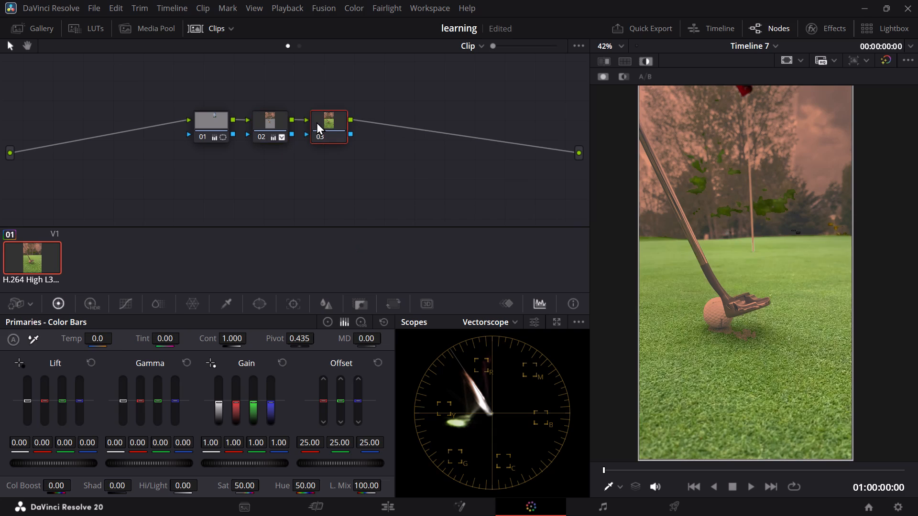
# Play the golf clip through to review the grade, and stop playback.
pyautogui.press('space')
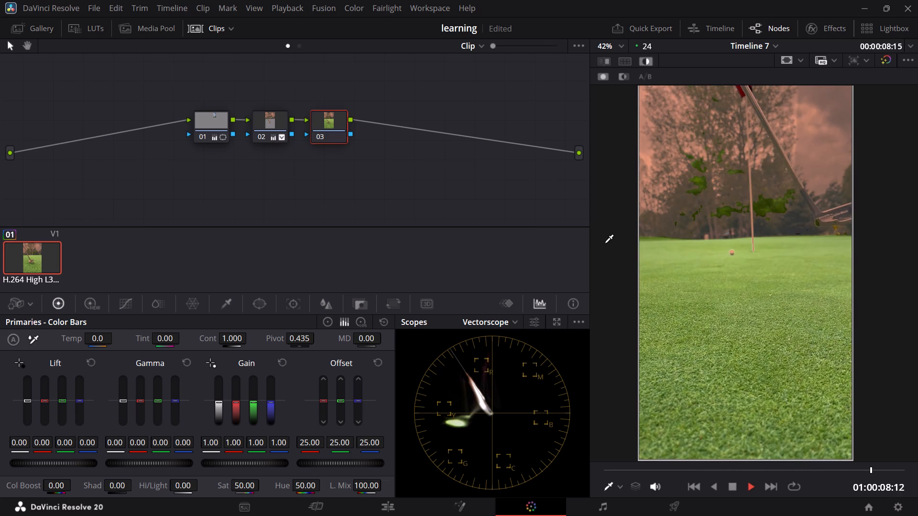
pyautogui.press('space')
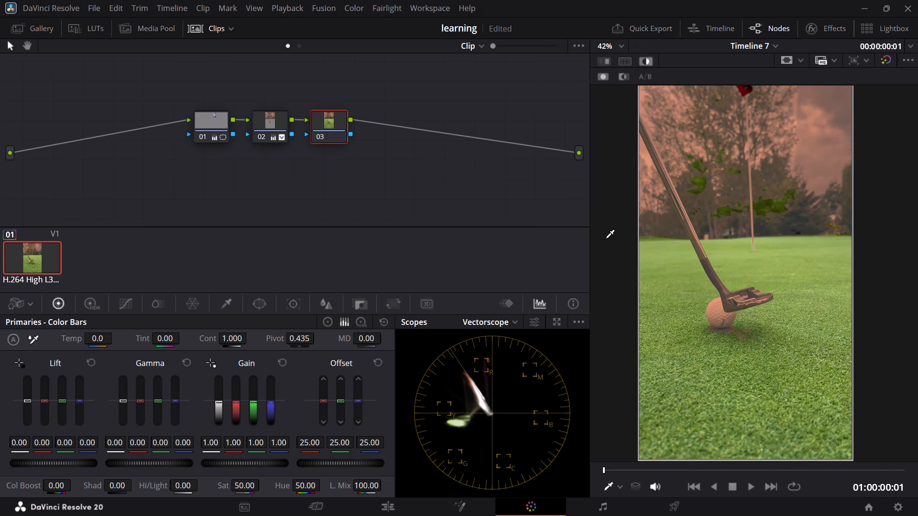
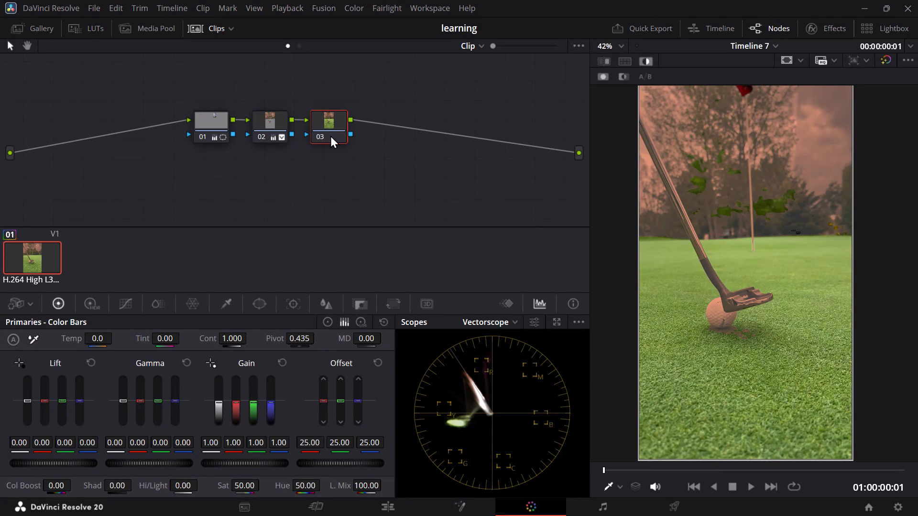
# Delete the empty serial node 03.
pyautogui.press('BackSpace')
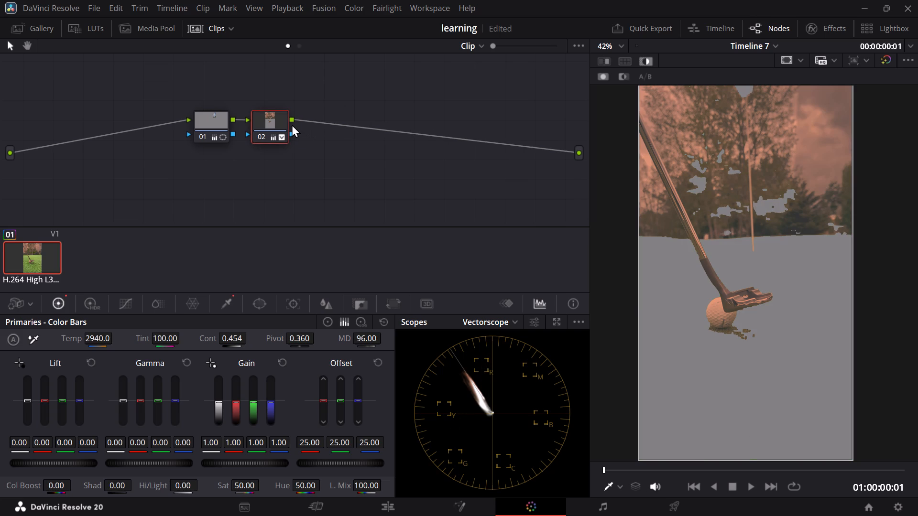
# Reset the entire grade on node 02, clearing its primary adjustments and qualifier.
pyautogui.click(192, 361)
pyautogui.click(189, 361)
pyautogui.click(90, 362)
pyautogui.rightClick(272, 122)
pyautogui.click(289, 133)
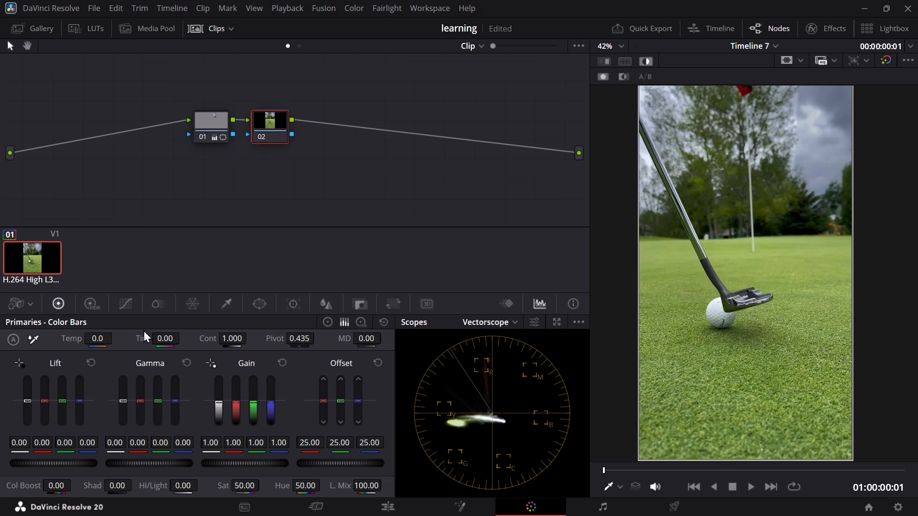
# Switch the scopes display to Waveform.
pyautogui.click(495, 324)
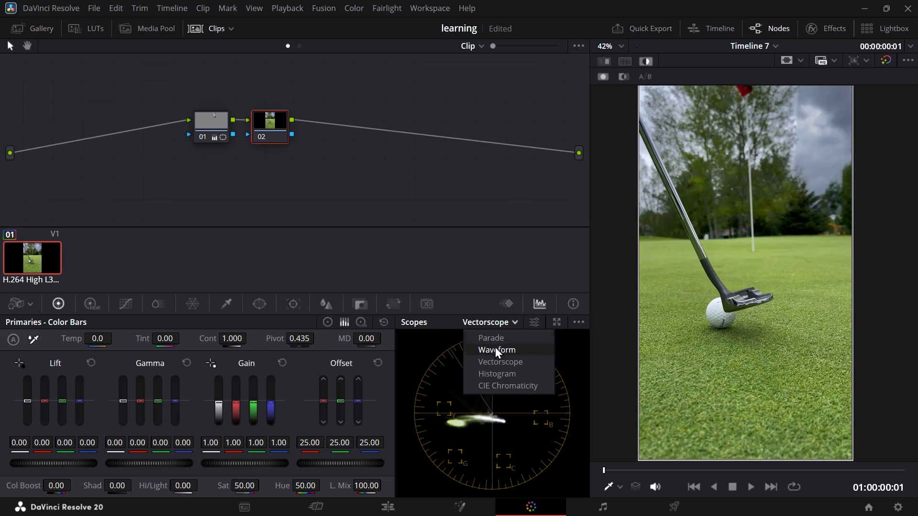
pyautogui.click(496, 361)
pyautogui.click(500, 321)
pyautogui.click(495, 352)
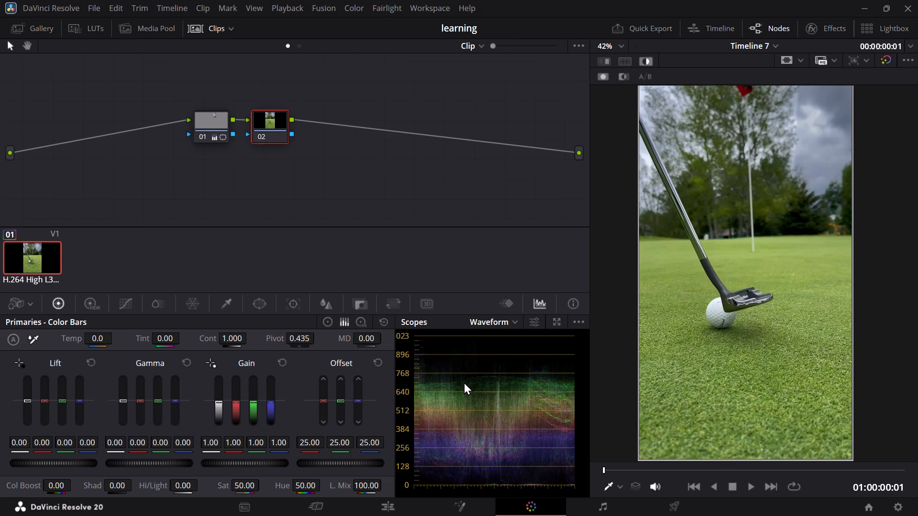
pyautogui.keyDown('ctrl'); pyautogui.scroll(4, 464, 382); pyautogui.keyUp('ctrl')
pyautogui.keyDown('ctrl'); pyautogui.scroll(-4, 464, 382); pyautogui.keyUp('ctrl')
pyautogui.keyDown('ctrl'); pyautogui.scroll(3, 464, 382); pyautogui.keyUp('ctrl')
pyautogui.keyDown('ctrl'); pyautogui.scroll(-4, 464, 382); pyautogui.keyUp('ctrl')
pyautogui.scroll(4, 464, 382)
pyautogui.scroll(-5, 464, 382)
pyautogui.scroll(1, 464, 382)
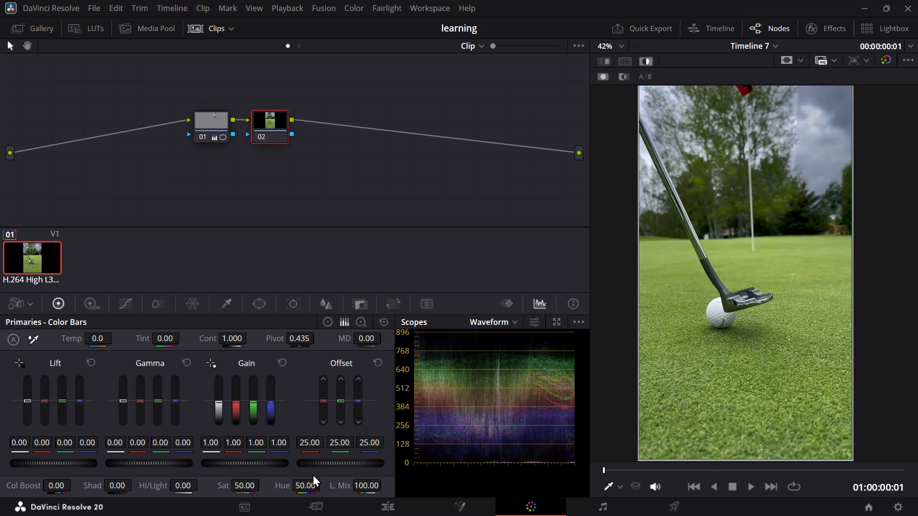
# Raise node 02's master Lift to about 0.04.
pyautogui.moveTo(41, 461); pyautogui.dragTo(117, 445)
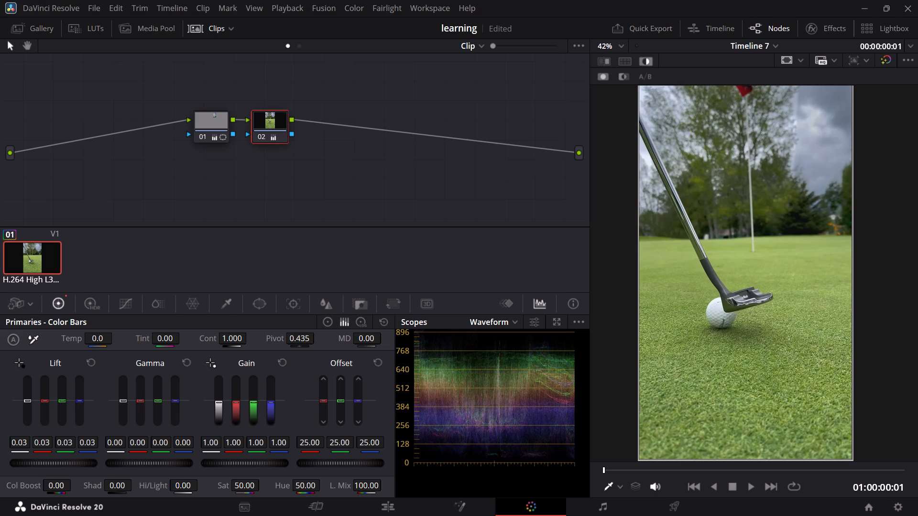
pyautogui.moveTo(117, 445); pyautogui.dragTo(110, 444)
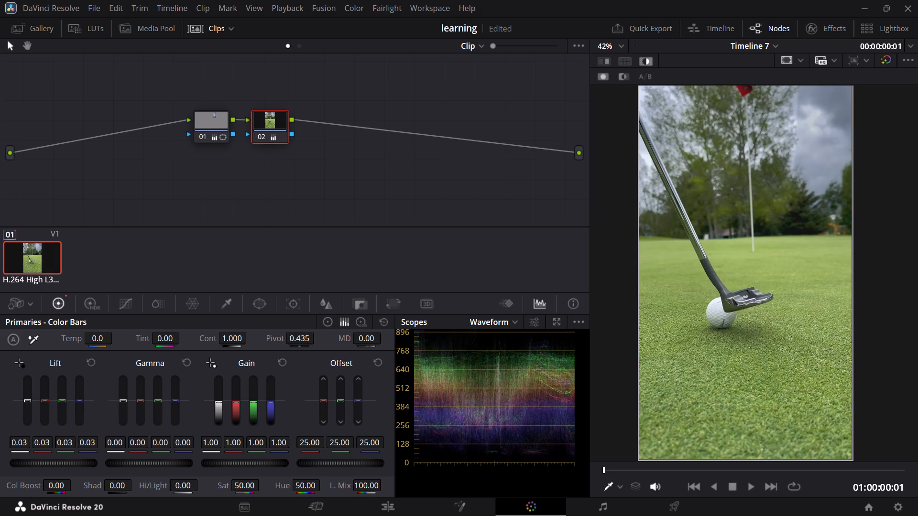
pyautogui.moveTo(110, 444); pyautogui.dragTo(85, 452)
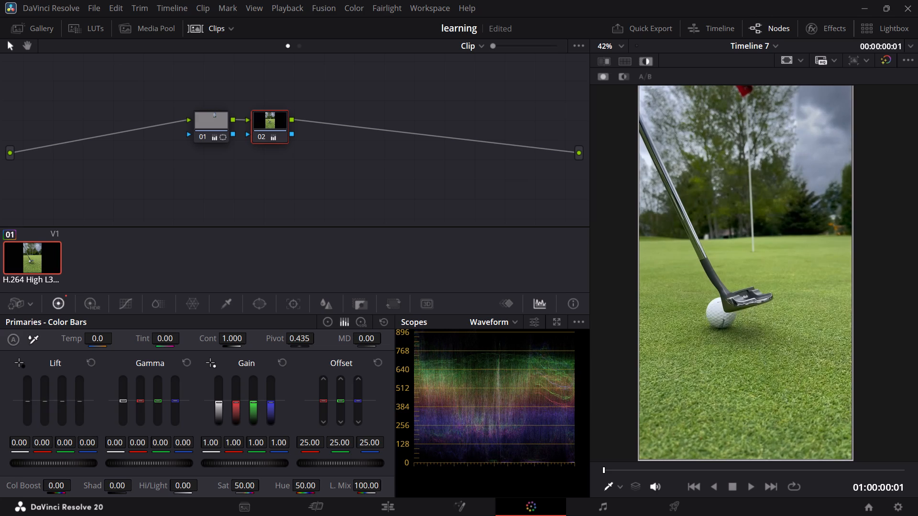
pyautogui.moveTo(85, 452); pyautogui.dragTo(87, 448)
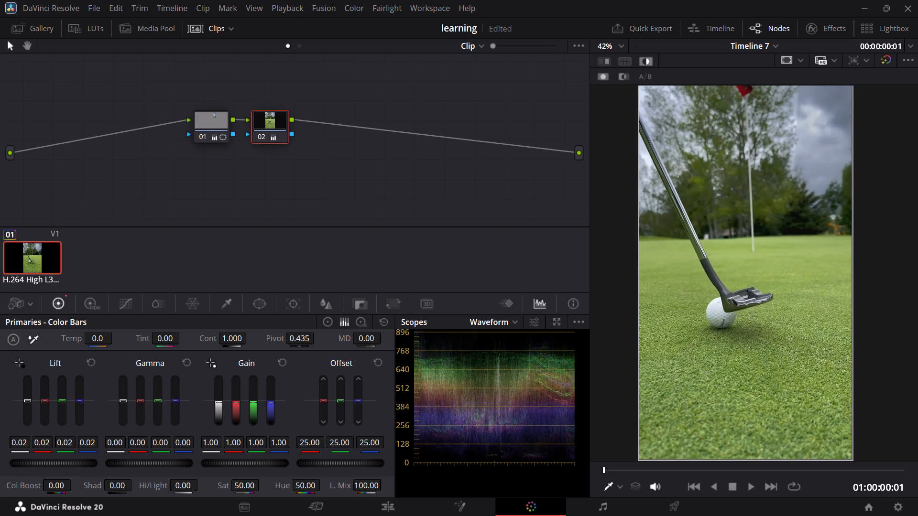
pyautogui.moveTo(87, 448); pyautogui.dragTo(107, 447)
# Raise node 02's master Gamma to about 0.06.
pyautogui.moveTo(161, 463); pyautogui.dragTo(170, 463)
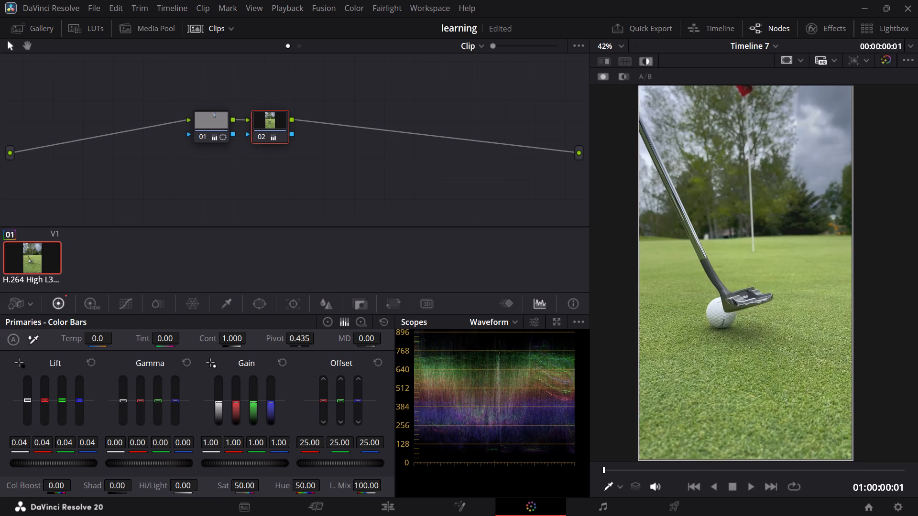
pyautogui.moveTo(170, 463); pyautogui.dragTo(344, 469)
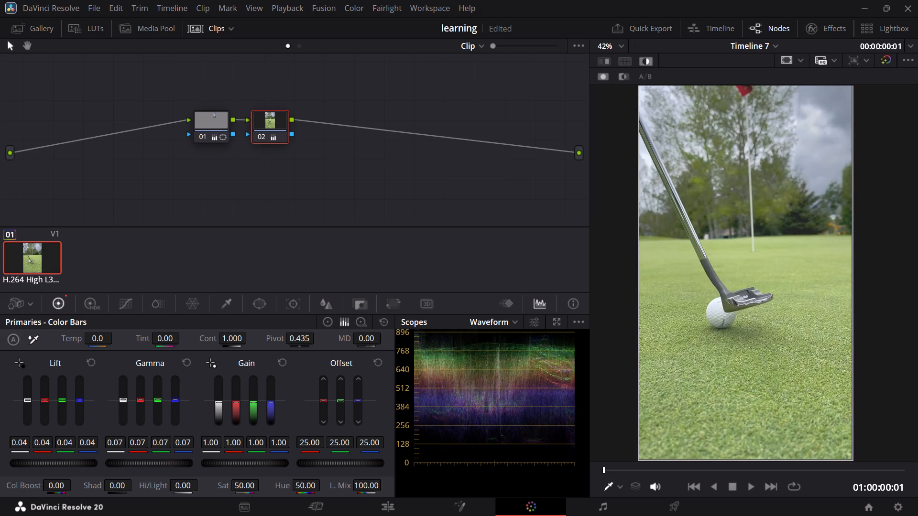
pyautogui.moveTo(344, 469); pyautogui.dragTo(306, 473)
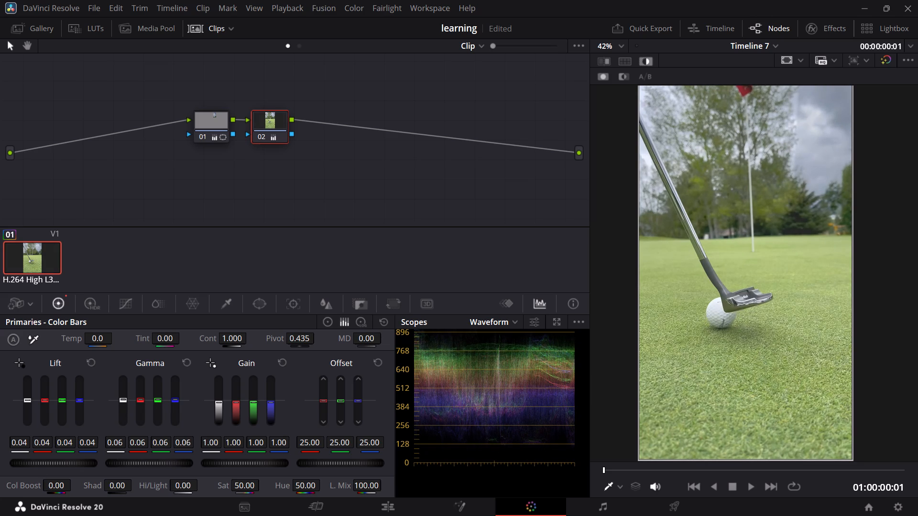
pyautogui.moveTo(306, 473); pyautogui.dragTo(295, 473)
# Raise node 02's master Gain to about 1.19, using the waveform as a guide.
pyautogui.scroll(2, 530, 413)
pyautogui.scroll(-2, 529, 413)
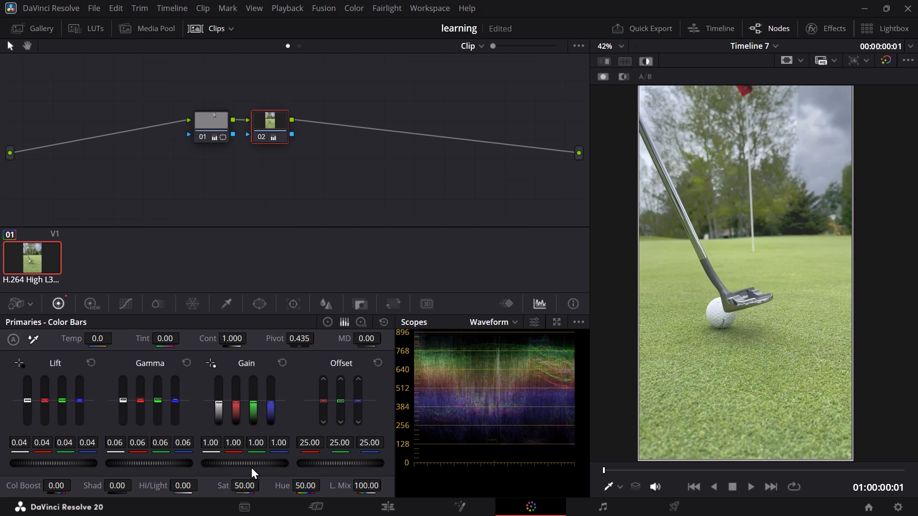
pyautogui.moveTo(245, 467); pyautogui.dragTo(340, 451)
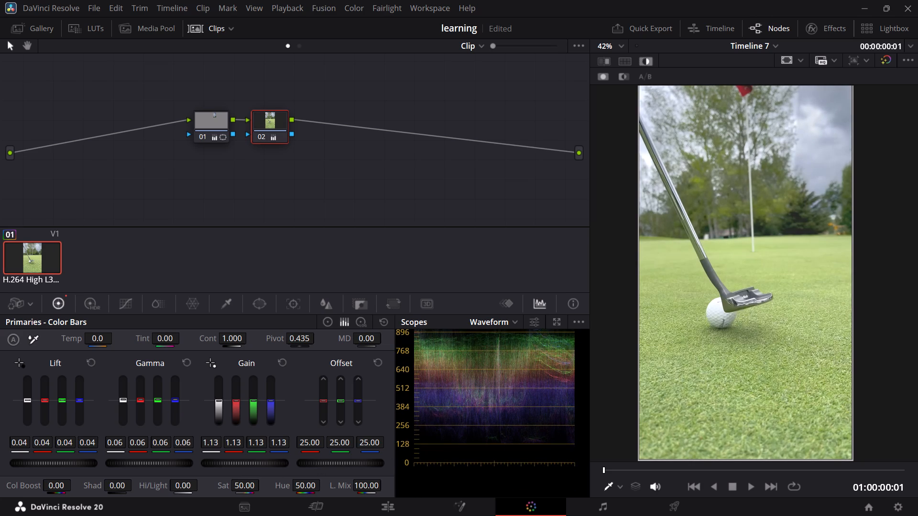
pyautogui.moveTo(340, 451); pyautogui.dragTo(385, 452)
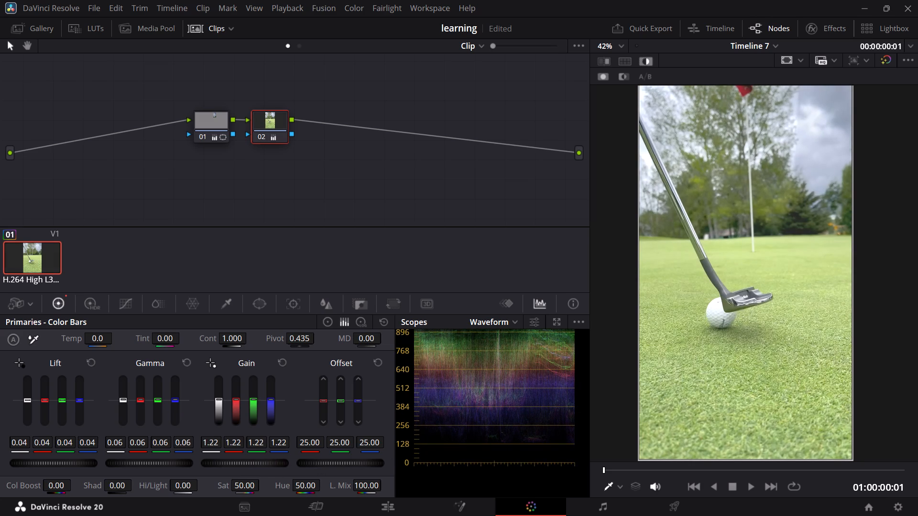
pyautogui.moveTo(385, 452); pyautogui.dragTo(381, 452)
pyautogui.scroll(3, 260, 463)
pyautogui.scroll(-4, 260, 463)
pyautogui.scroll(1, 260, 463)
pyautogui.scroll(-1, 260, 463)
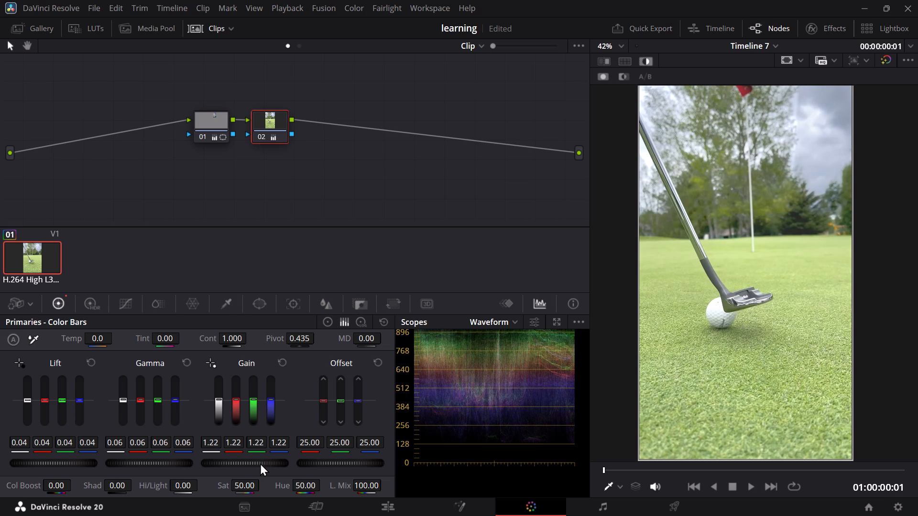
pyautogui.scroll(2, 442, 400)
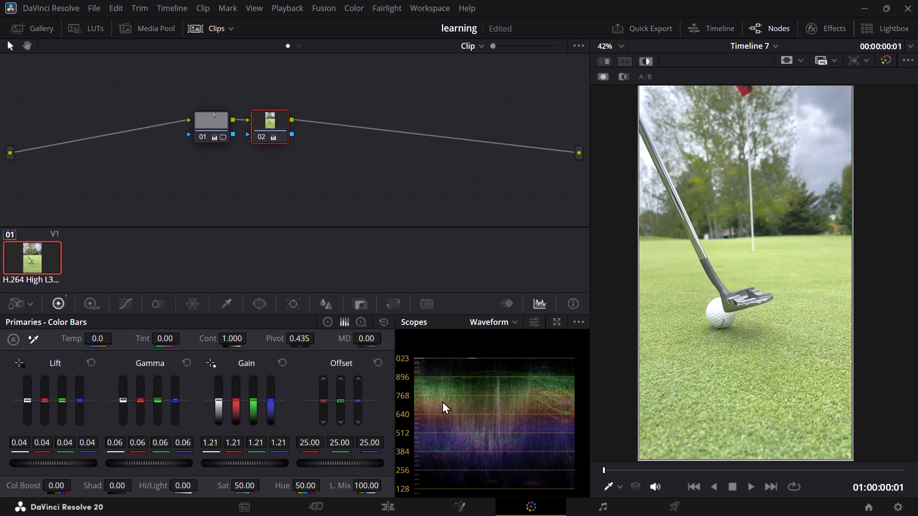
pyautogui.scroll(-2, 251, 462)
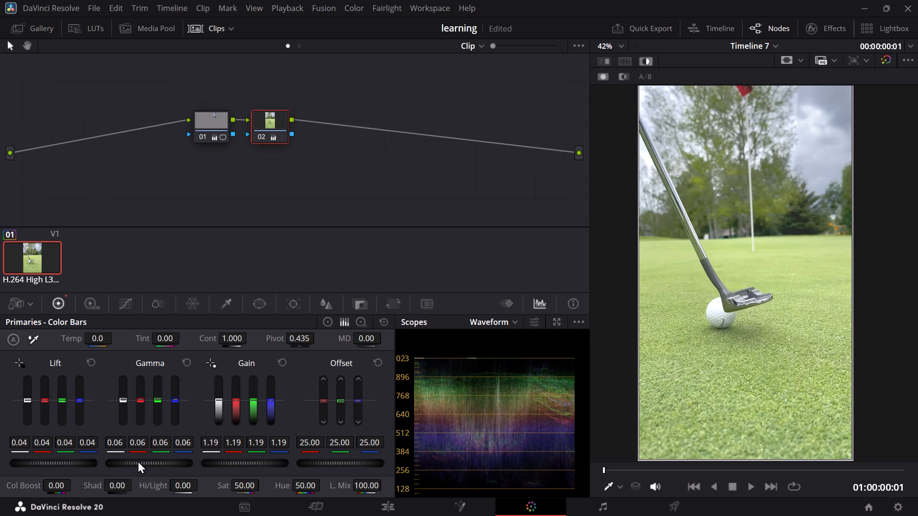
# Lower node 02's master Gamma to about -0.07 to deepen the midtones.
pyautogui.scroll(-3, 137, 461)
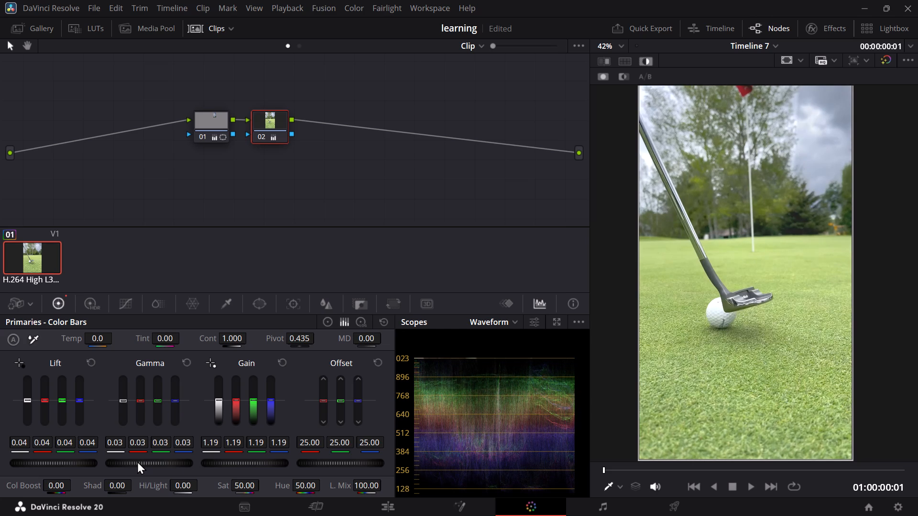
pyautogui.scroll(-3, 137, 461)
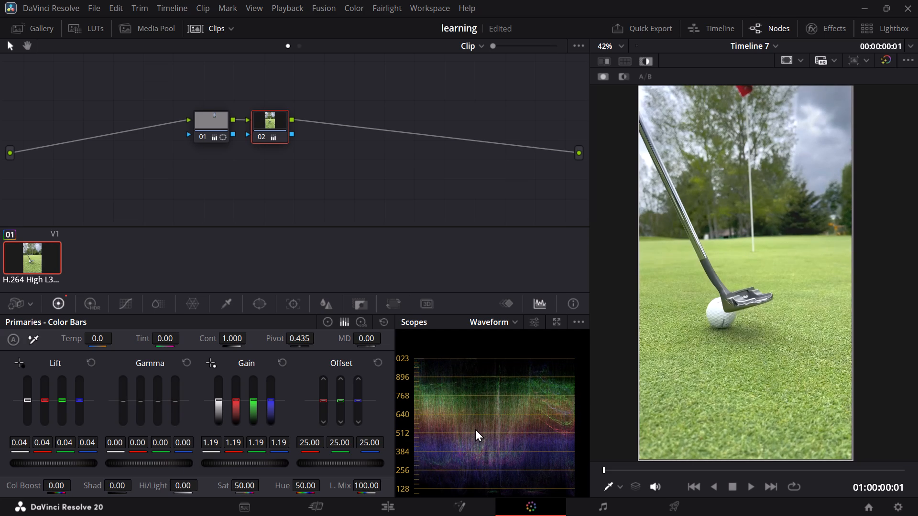
pyautogui.scroll(-3, 475, 429)
pyautogui.scroll(2, 475, 428)
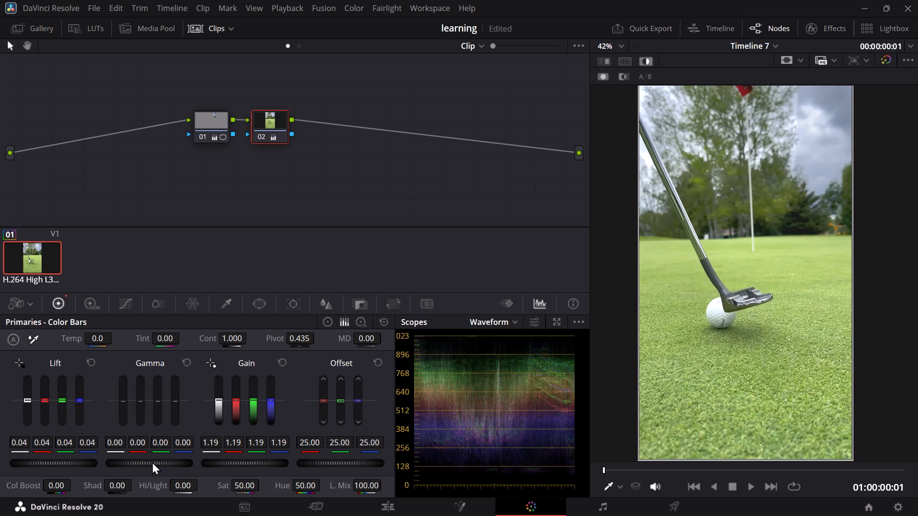
pyautogui.scroll(-8, 152, 462)
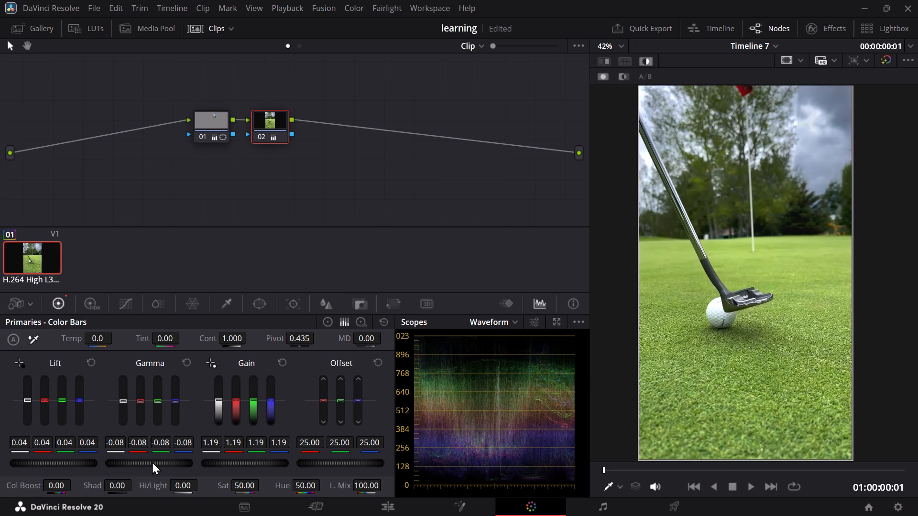
pyautogui.scroll(-2, 152, 462)
pyautogui.scroll(4, 152, 462)
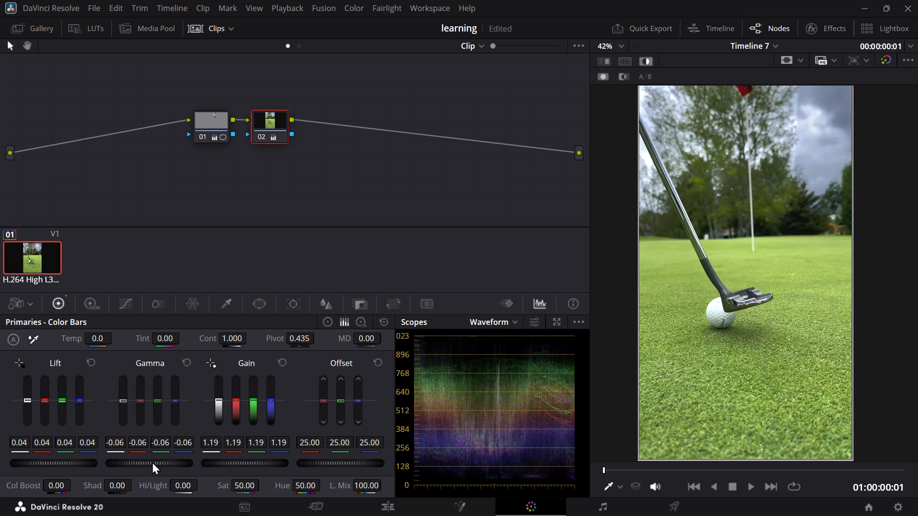
pyautogui.scroll(-1, 152, 462)
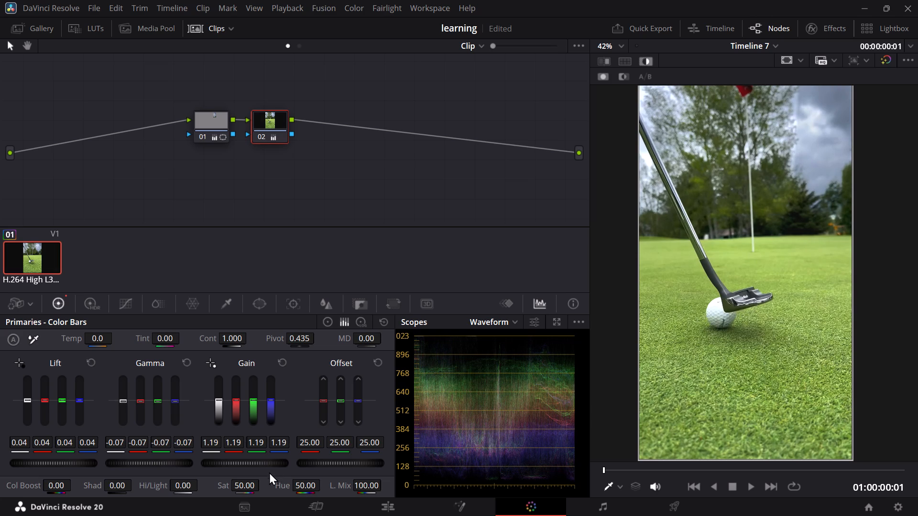
# Fine-tune node 02's master Gain to about 1.18 against the waveform.
pyautogui.scroll(-2, 239, 464)
pyautogui.scroll(3, 239, 464)
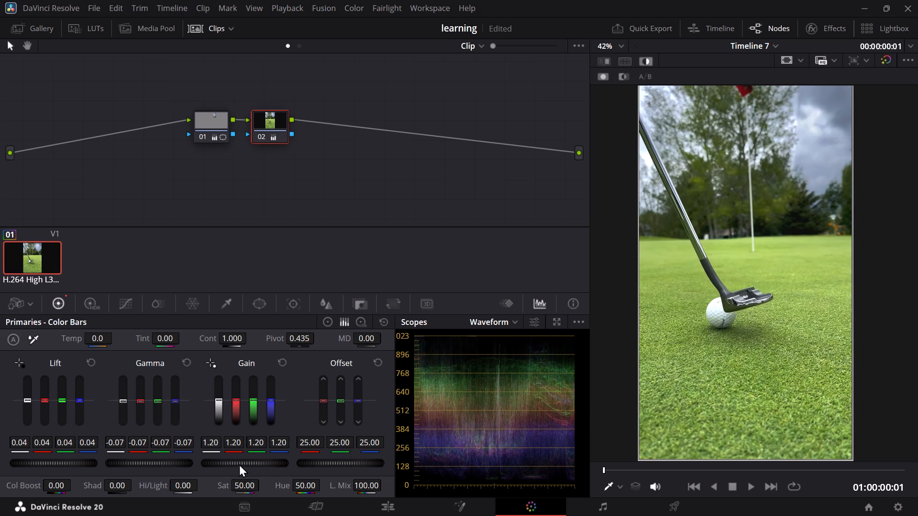
pyautogui.scroll(4, 239, 464)
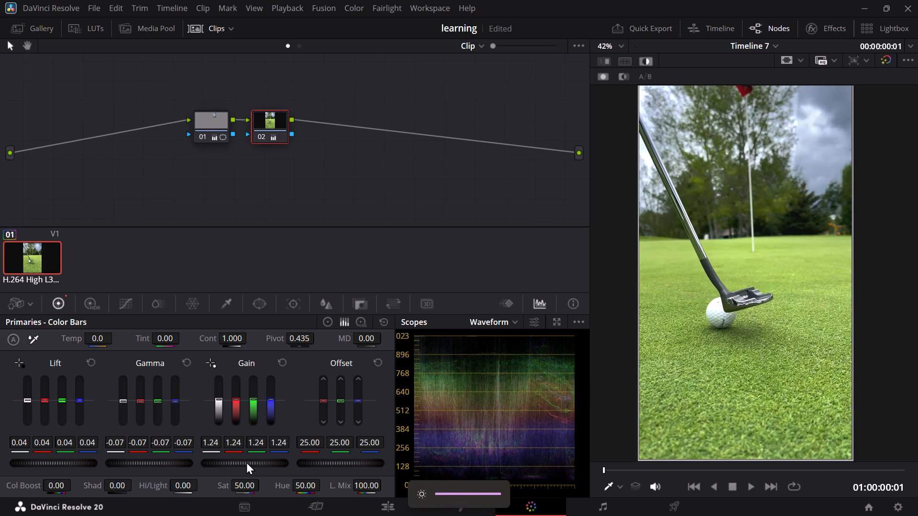
pyautogui.scroll(-9, 247, 462)
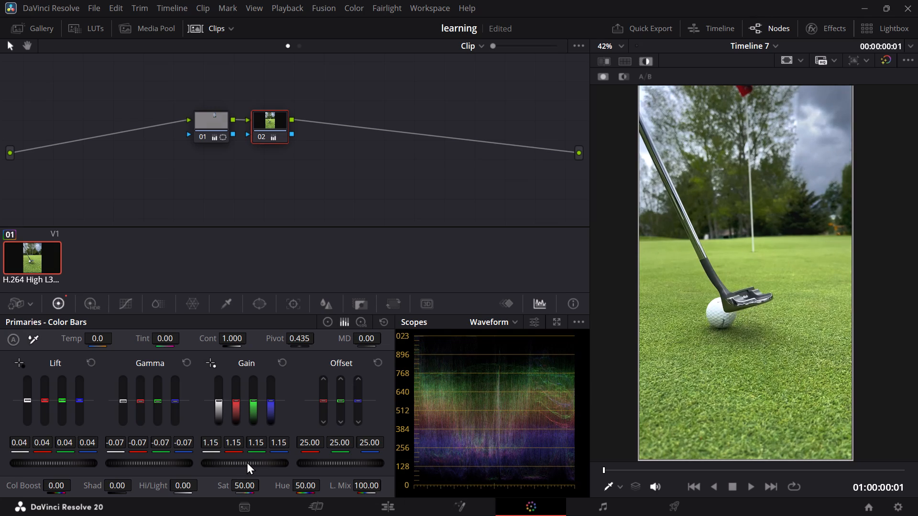
pyautogui.scroll(3, 247, 462)
pyautogui.scroll(-2, 247, 462)
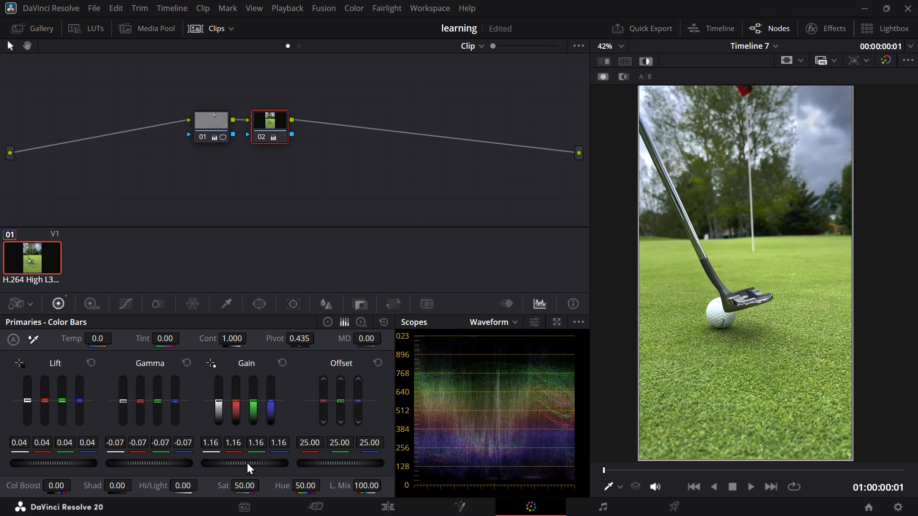
pyautogui.scroll(-2, 247, 462)
pyautogui.scroll(4, 247, 462)
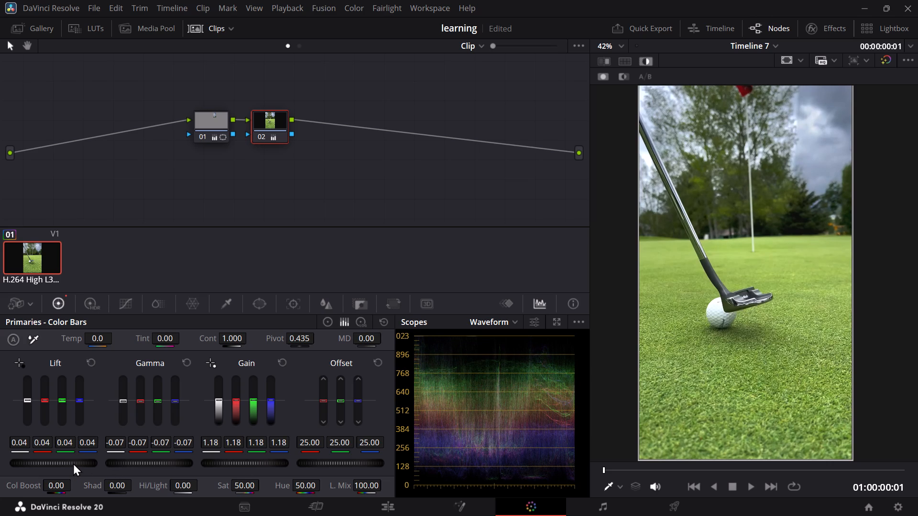
# Lower node 02's master Lift to about 0.01.
pyautogui.scroll(-3, 73, 463)
pyautogui.scroll(1, 73, 463)
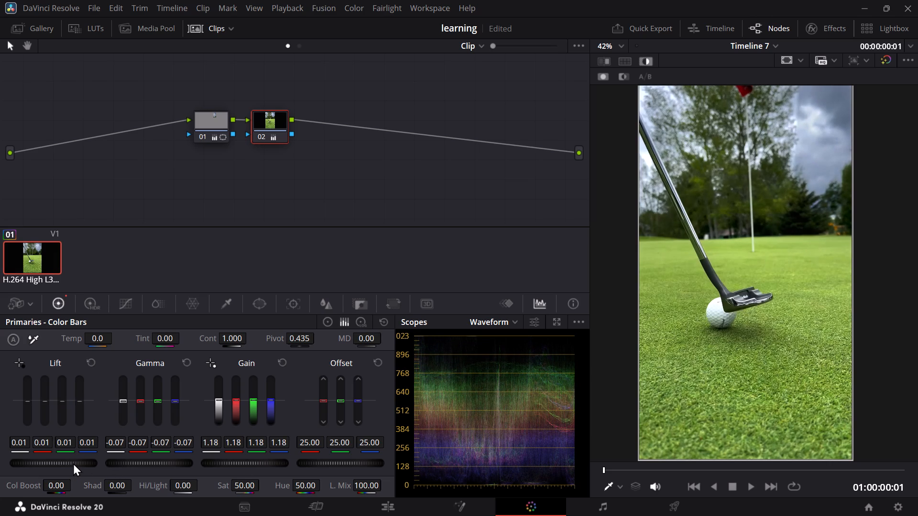
# Raise node 02's master Lift to about 0.04 to open up the shadows.
pyautogui.scroll(2, 73, 463)
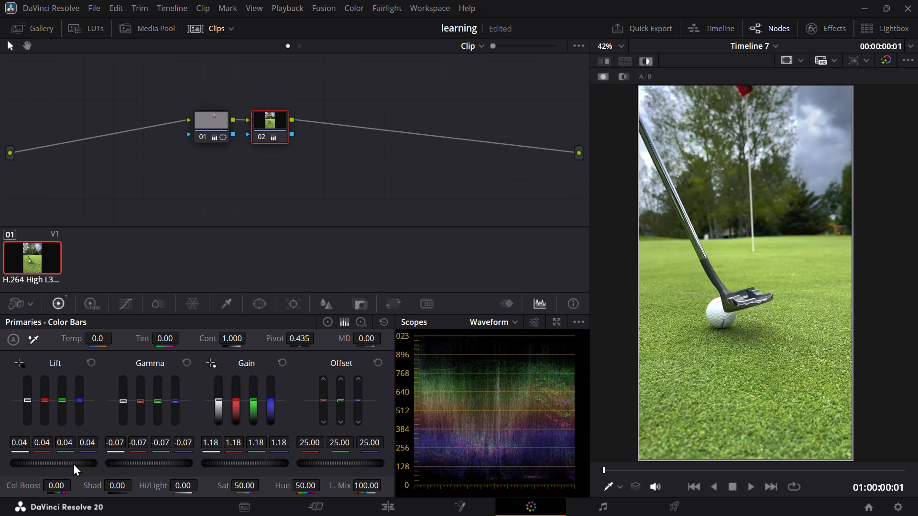
pyautogui.scroll(1, 73, 463)
pyautogui.scroll(-1, 73, 463)
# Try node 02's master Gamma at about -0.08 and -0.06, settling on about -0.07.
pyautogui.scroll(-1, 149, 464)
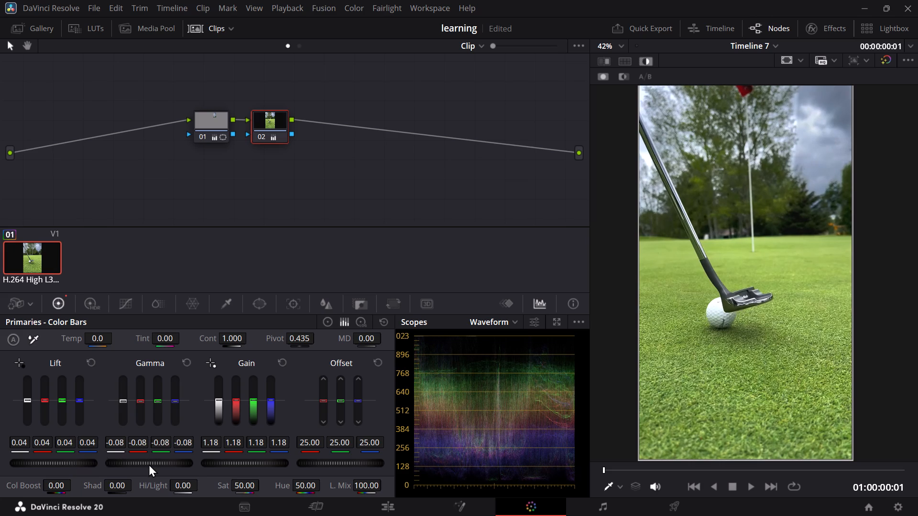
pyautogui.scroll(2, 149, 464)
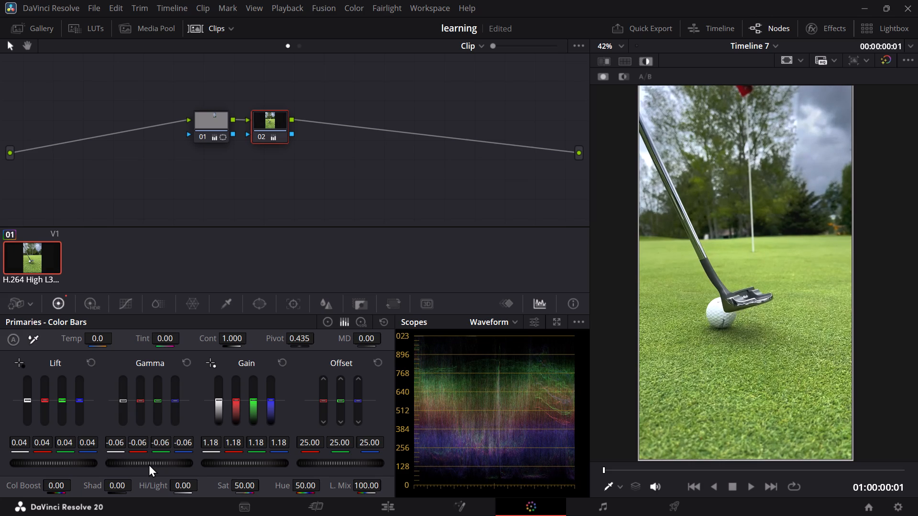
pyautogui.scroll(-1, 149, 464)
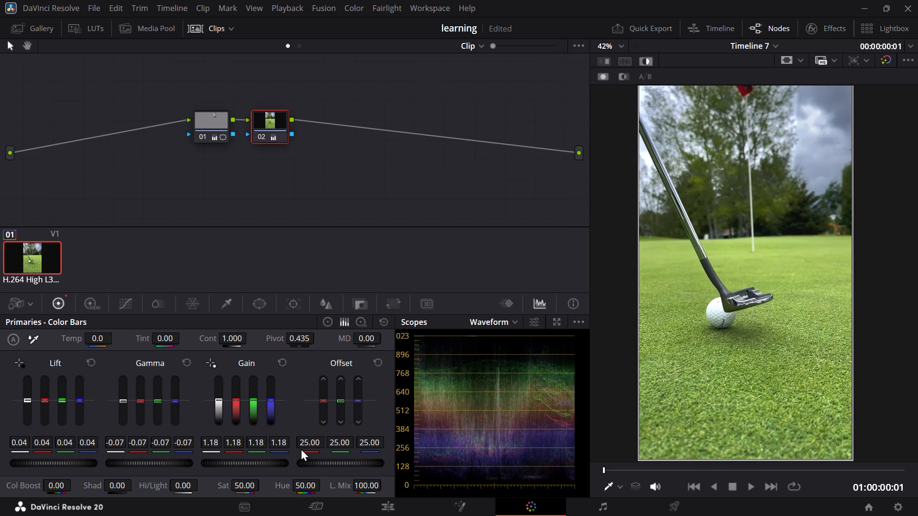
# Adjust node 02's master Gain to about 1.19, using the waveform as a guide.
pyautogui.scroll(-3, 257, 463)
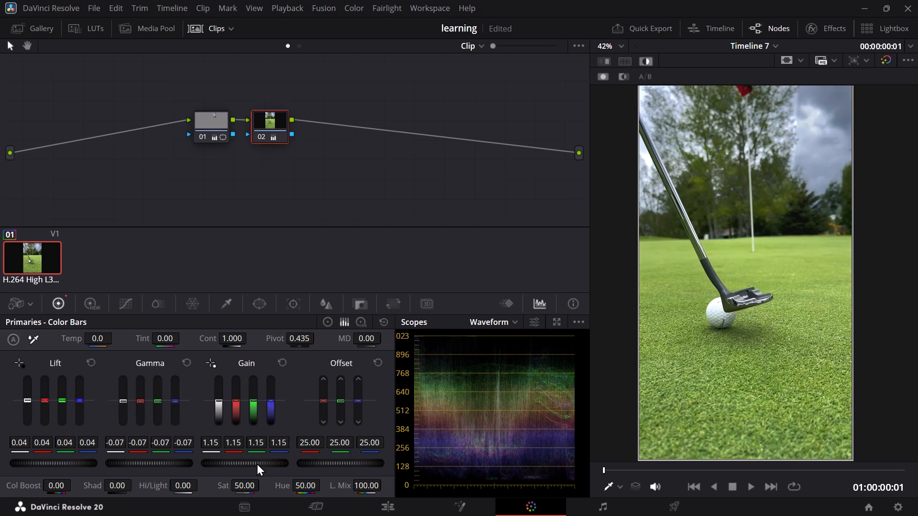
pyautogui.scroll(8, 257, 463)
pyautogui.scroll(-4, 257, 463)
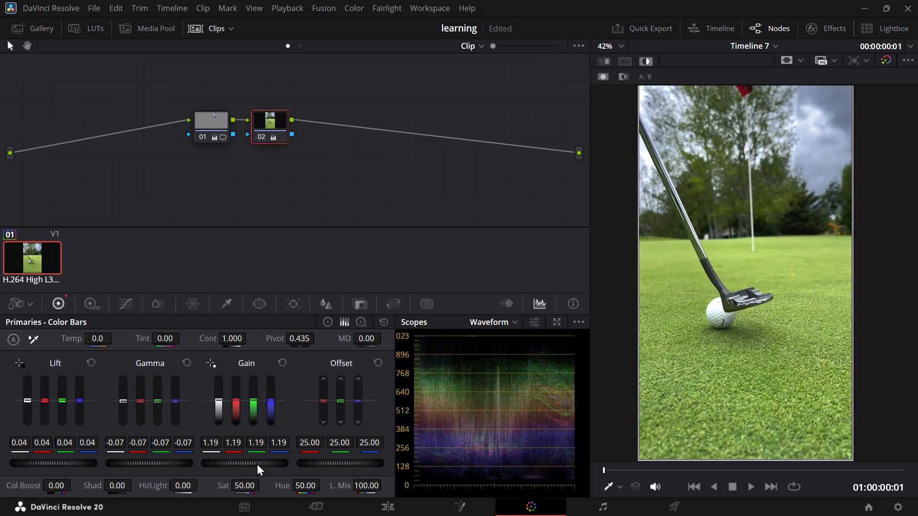
# Compare the golf clip full screen with node 02's grade switched off and on, and return to the grading workspace.
pyautogui.press('p')
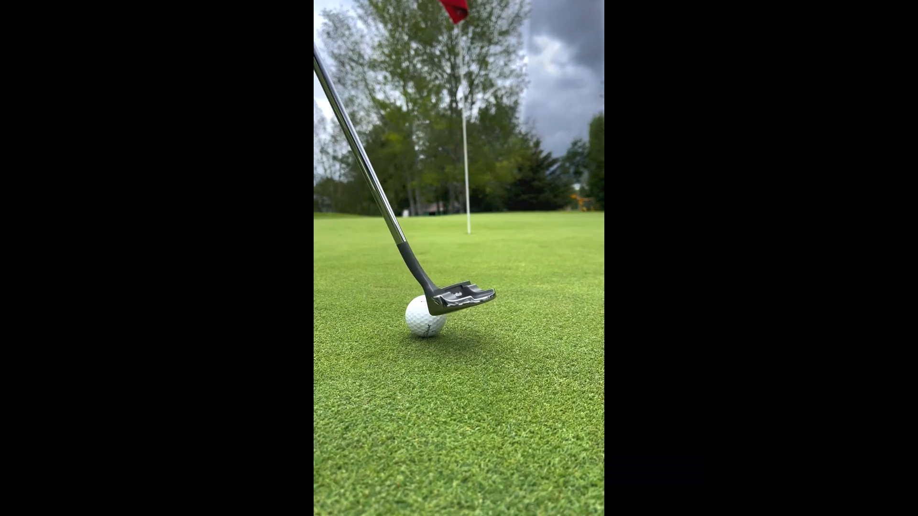
pyautogui.hotkey('ctrl', 'd')
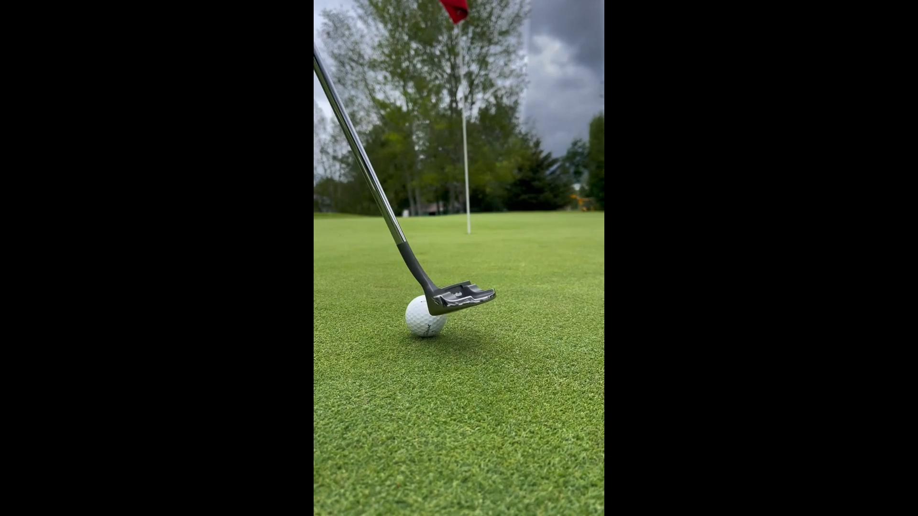
pyautogui.hotkey('ctrl', 'd')
pyautogui.hotkey('ctrl', 'd')
pyautogui.hotkey('ctrl', 'd')
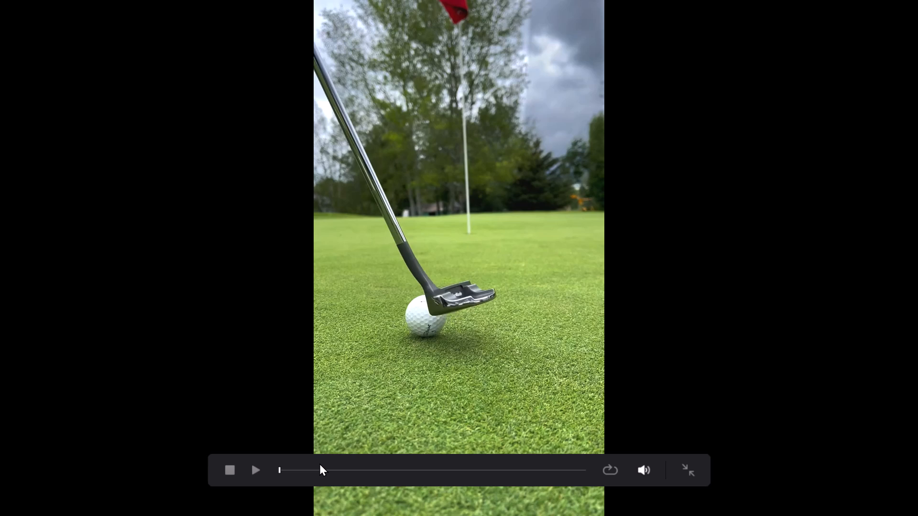
pyautogui.click(687, 478)
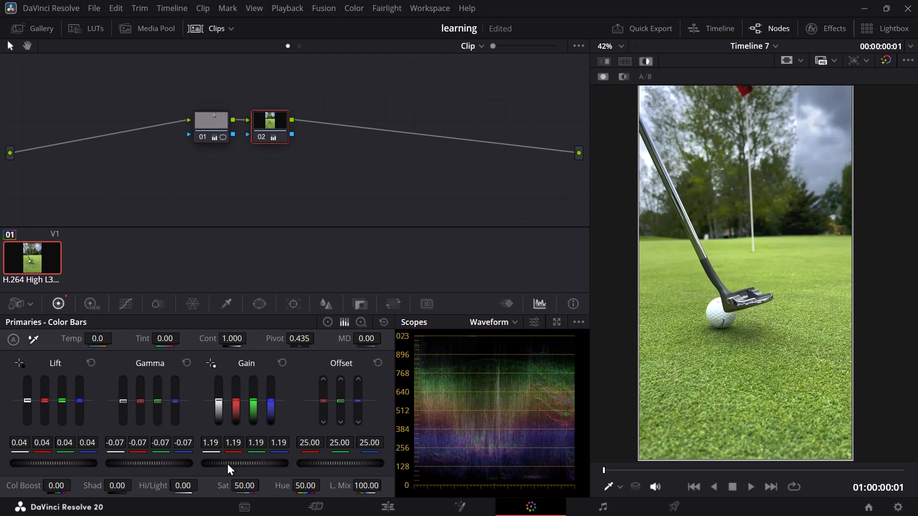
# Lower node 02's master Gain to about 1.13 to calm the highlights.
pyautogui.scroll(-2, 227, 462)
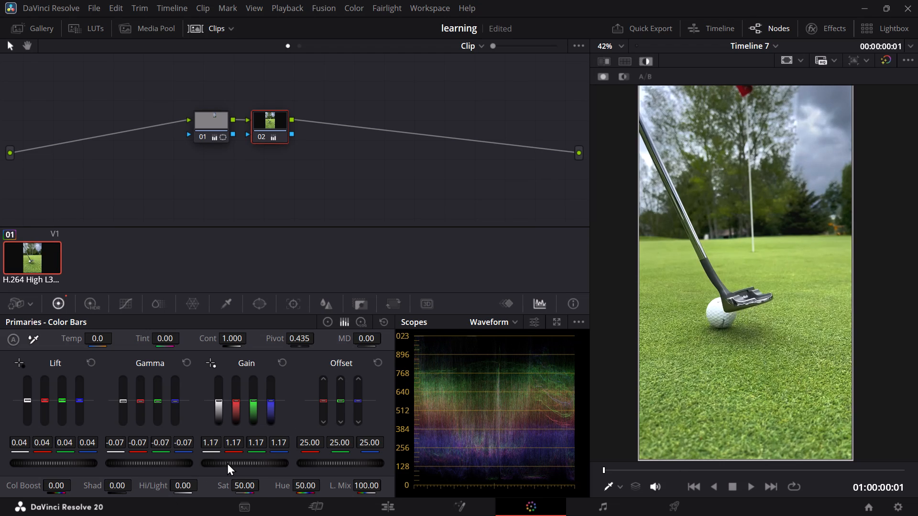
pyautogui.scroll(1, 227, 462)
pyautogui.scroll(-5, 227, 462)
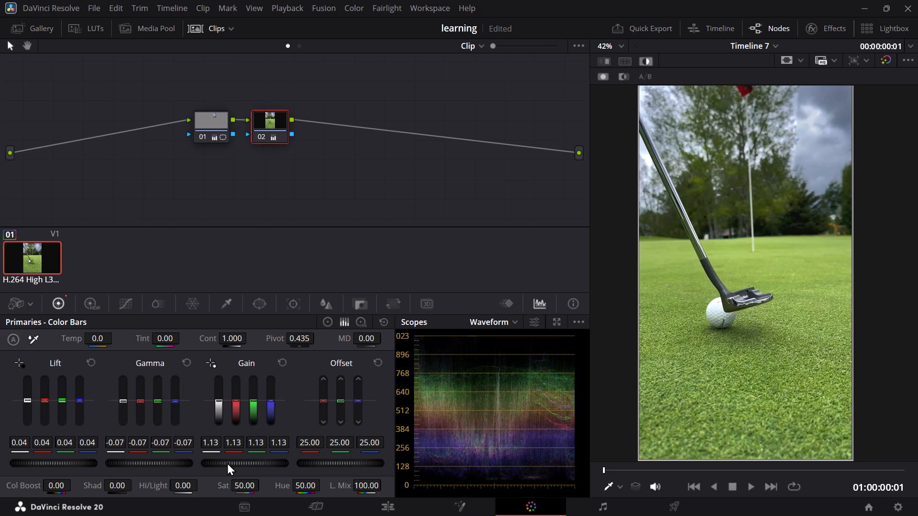
# Compare the clip full screen by repeatedly switching node 02 off and on, leave the node disabled, and exit full screen.
pyautogui.press('p')
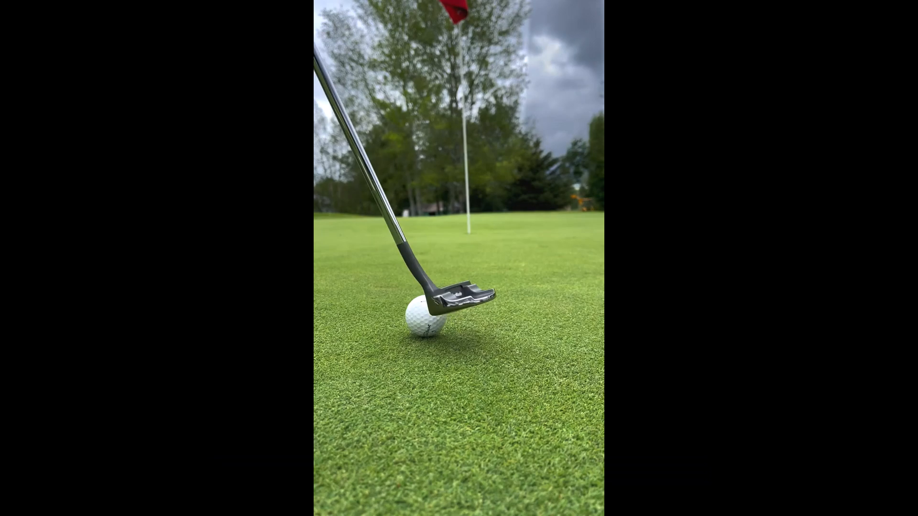
pyautogui.hotkey('ctrl', 'd')
pyautogui.hotkey('ctrl', 'd')
pyautogui.hotkey('ctrl', 'd')
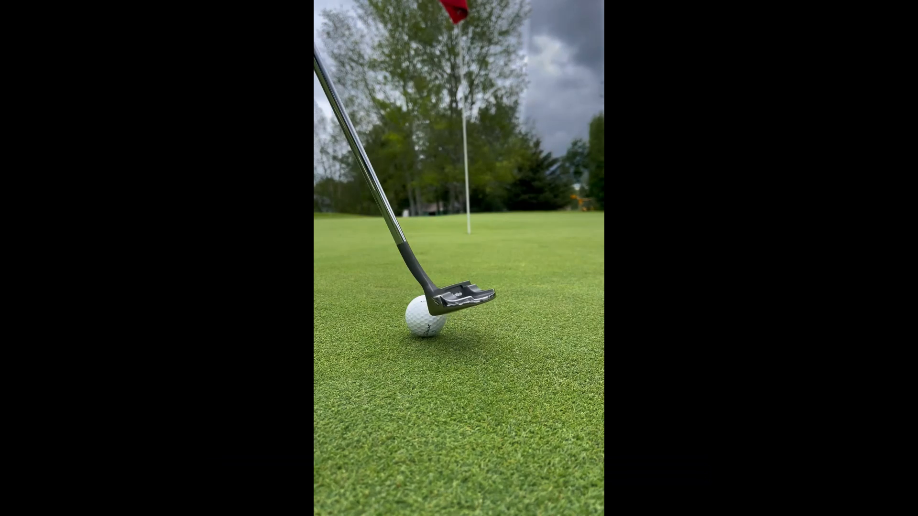
pyautogui.hotkey('ctrl', 'd')
pyautogui.hotkey('ctrl', 'd')
pyautogui.hotkey('ctrl', 'd')
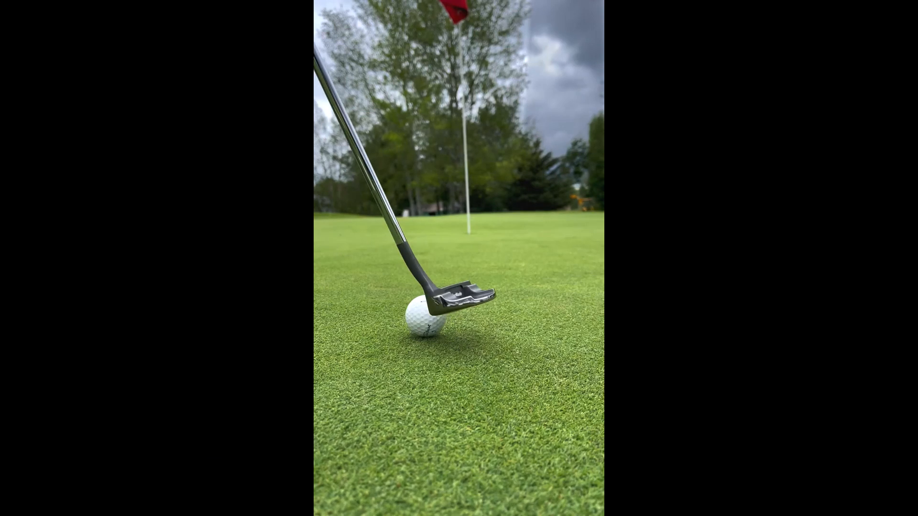
pyautogui.hotkey('ctrl', 'd')
pyautogui.hotkey('ctrl', 'd')
pyautogui.hotkey('ctrl', 'd')
pyautogui.hotkey('ctrl', 'd')
pyautogui.hotkey('ctrl', 'd')
pyautogui.press('p')
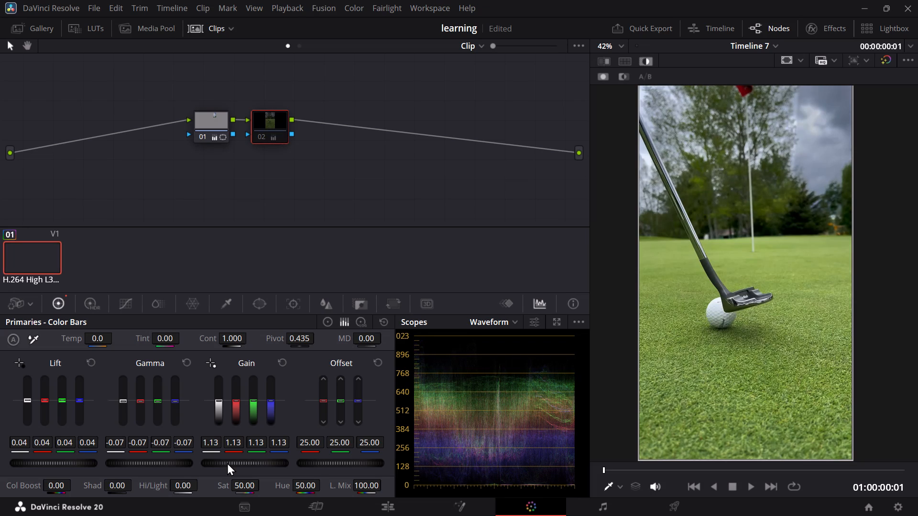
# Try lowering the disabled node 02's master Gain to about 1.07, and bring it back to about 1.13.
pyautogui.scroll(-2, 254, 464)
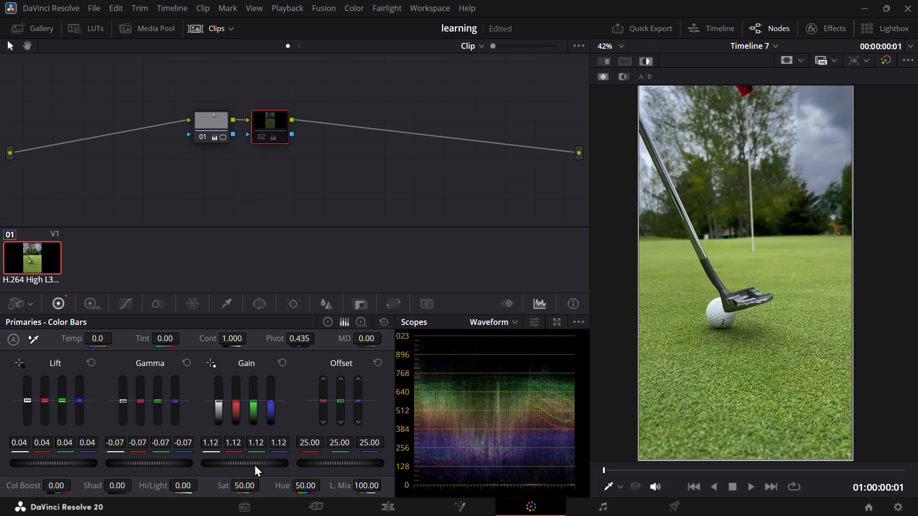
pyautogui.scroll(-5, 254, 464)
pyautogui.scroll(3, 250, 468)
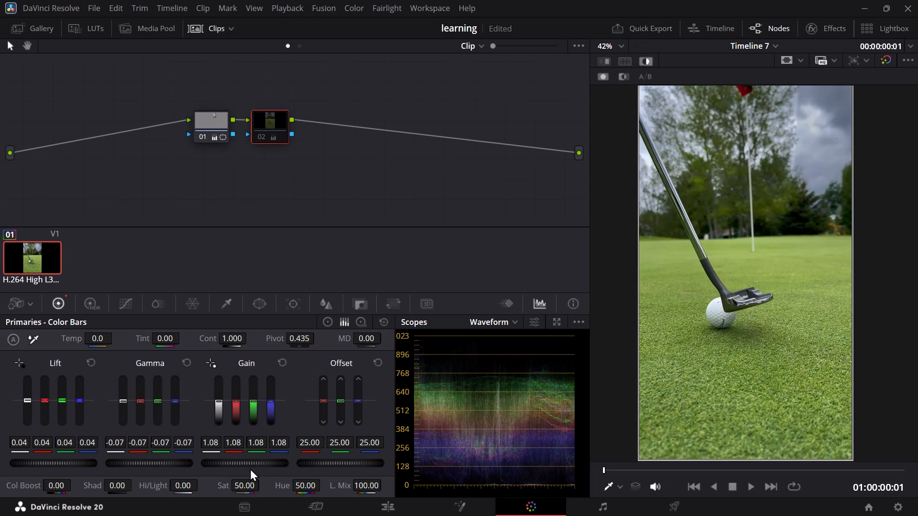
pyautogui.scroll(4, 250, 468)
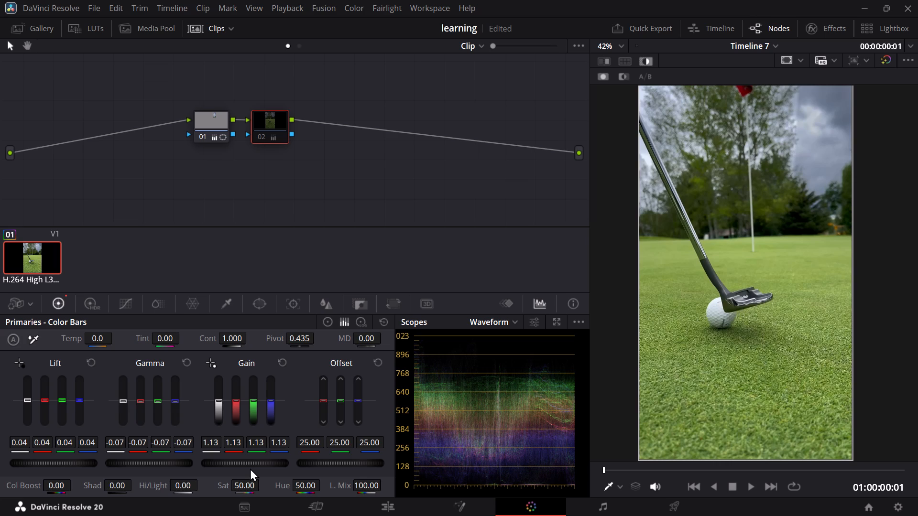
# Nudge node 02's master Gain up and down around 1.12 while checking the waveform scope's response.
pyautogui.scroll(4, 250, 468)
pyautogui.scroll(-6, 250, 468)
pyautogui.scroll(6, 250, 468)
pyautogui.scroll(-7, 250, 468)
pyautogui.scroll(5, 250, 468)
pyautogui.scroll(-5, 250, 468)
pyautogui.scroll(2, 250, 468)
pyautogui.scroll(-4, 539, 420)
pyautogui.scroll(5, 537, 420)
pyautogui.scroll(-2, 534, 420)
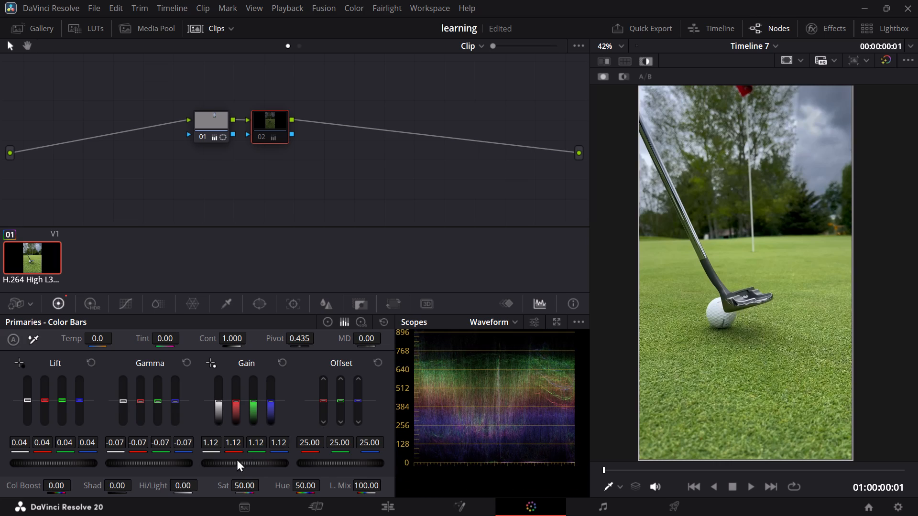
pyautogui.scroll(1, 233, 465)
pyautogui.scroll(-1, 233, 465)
# Test the waveform's response by raising node 02's master Gain to about 1.21 and lowering it to about 0.94.
pyautogui.scroll(9, 233, 463)
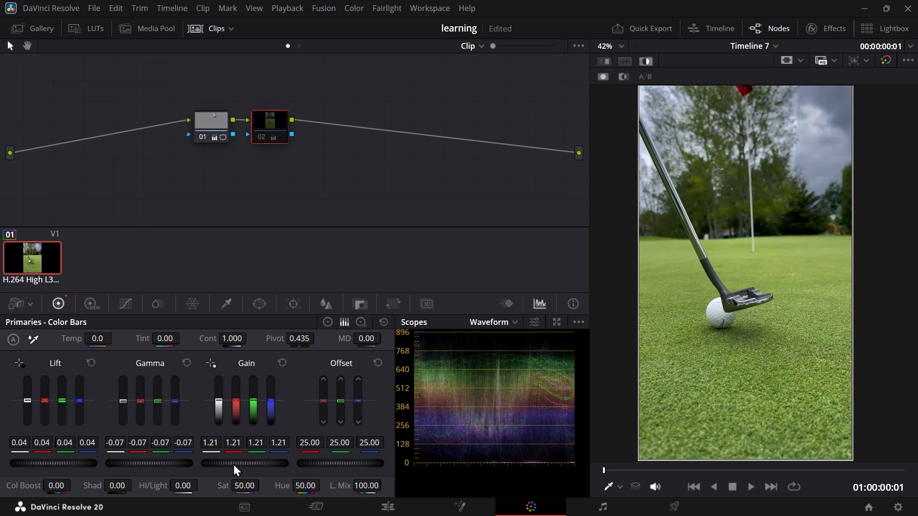
pyautogui.scroll(-14, 233, 463)
pyautogui.scroll(-16, 233, 462)
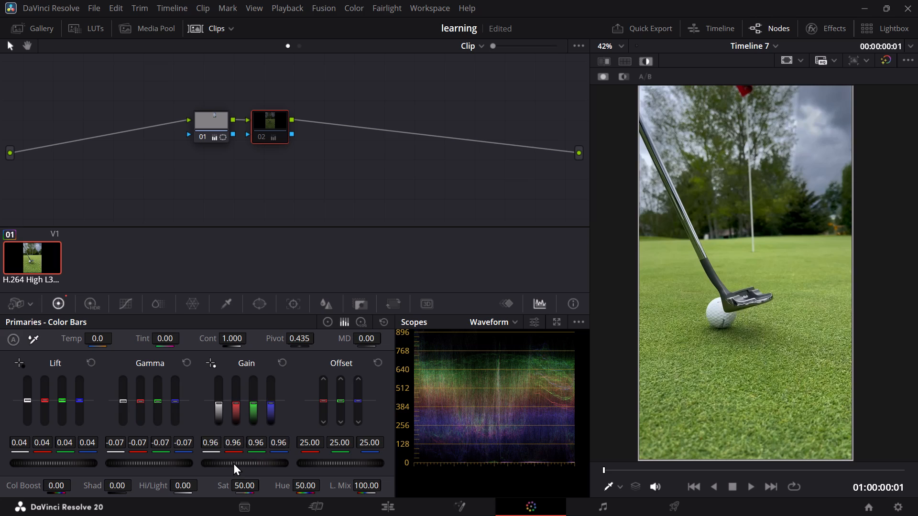
pyautogui.scroll(-3, 233, 462)
pyautogui.scroll(8, 233, 462)
pyautogui.click(558, 385)
pyautogui.click(562, 387)
pyautogui.scroll(-5, 260, 459)
pyautogui.scroll(5, 260, 459)
pyautogui.scroll(-6, 260, 459)
pyautogui.scroll(4, 260, 459)
pyautogui.doubleClick(481, 391)
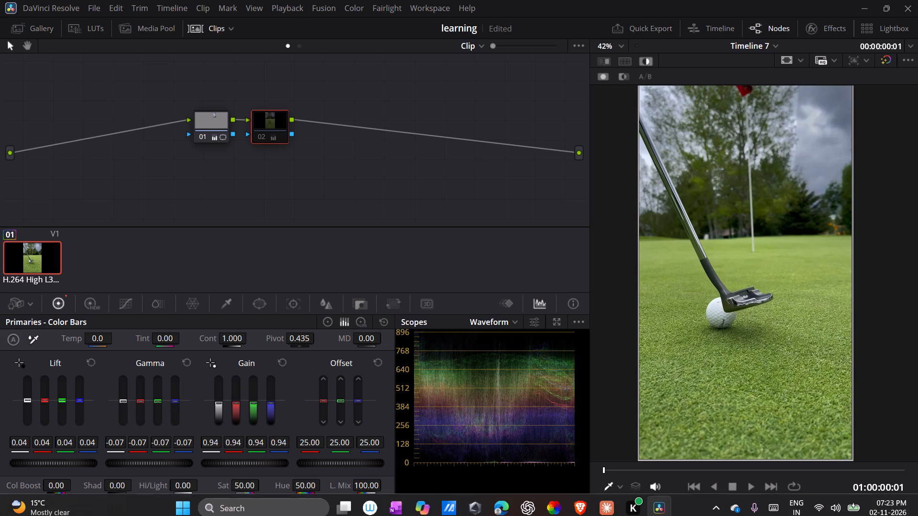
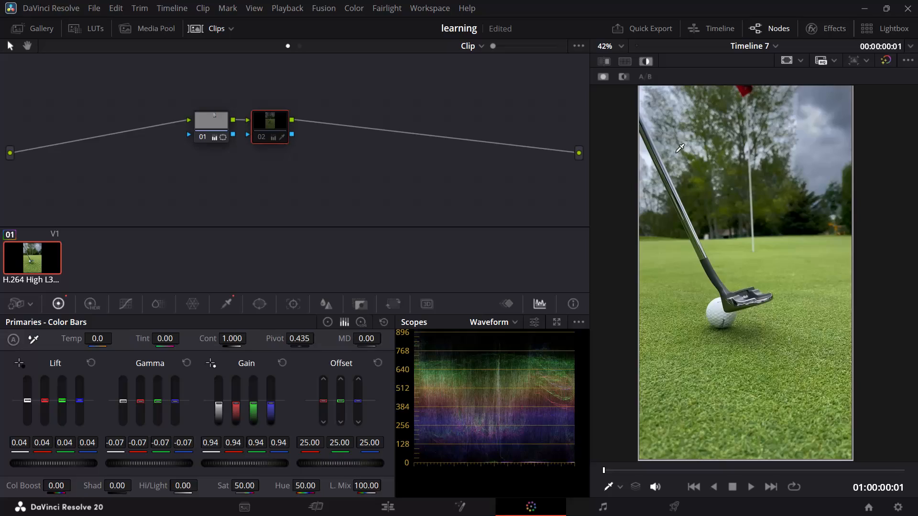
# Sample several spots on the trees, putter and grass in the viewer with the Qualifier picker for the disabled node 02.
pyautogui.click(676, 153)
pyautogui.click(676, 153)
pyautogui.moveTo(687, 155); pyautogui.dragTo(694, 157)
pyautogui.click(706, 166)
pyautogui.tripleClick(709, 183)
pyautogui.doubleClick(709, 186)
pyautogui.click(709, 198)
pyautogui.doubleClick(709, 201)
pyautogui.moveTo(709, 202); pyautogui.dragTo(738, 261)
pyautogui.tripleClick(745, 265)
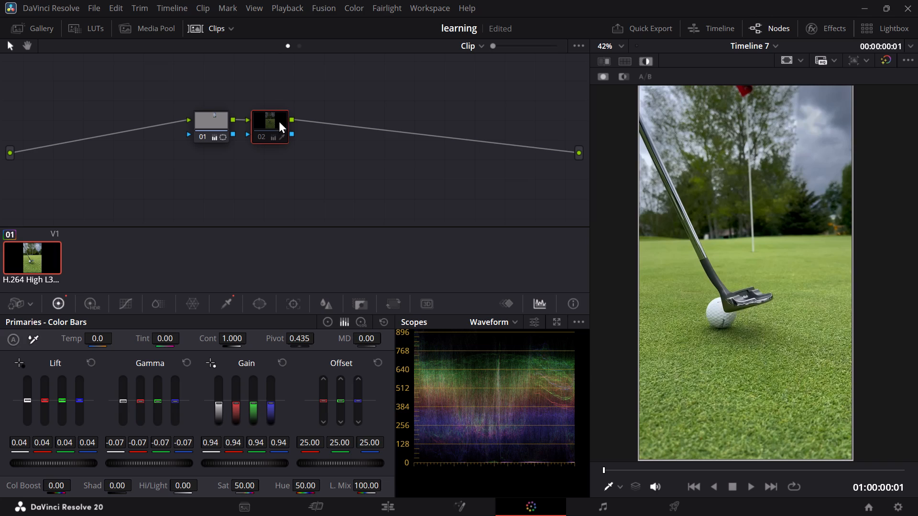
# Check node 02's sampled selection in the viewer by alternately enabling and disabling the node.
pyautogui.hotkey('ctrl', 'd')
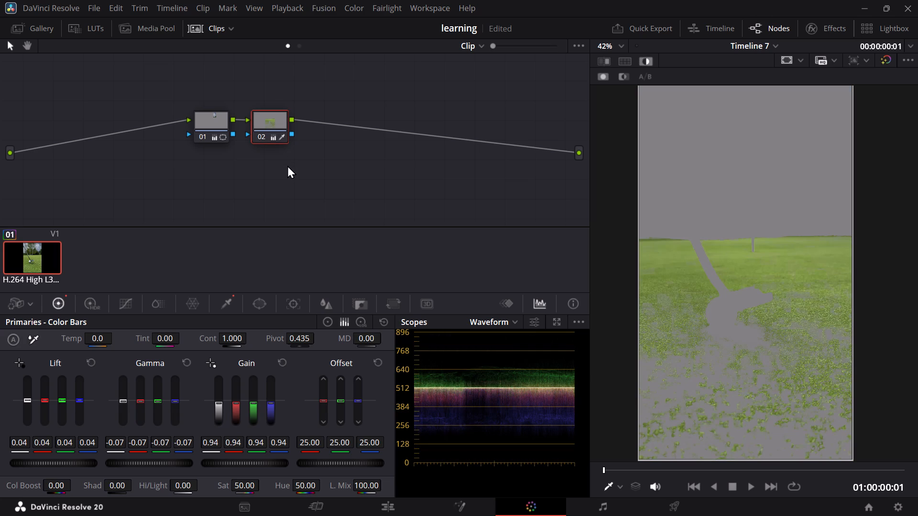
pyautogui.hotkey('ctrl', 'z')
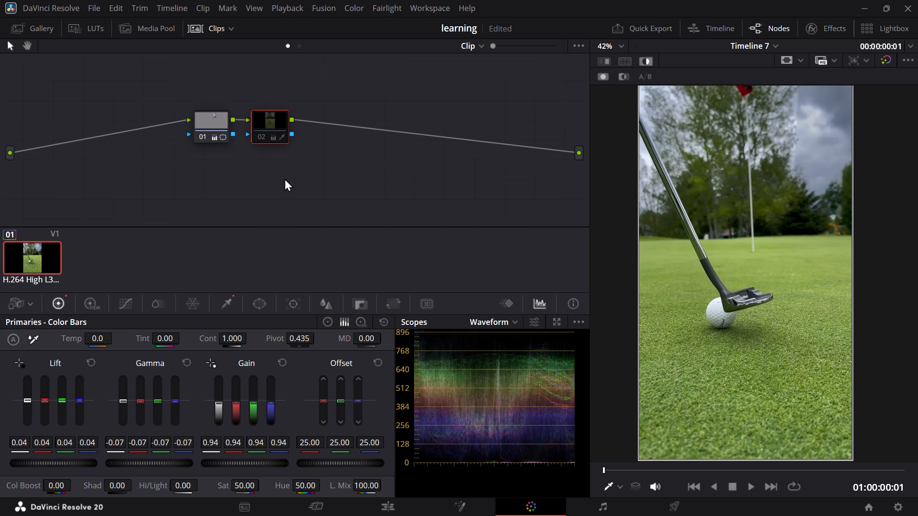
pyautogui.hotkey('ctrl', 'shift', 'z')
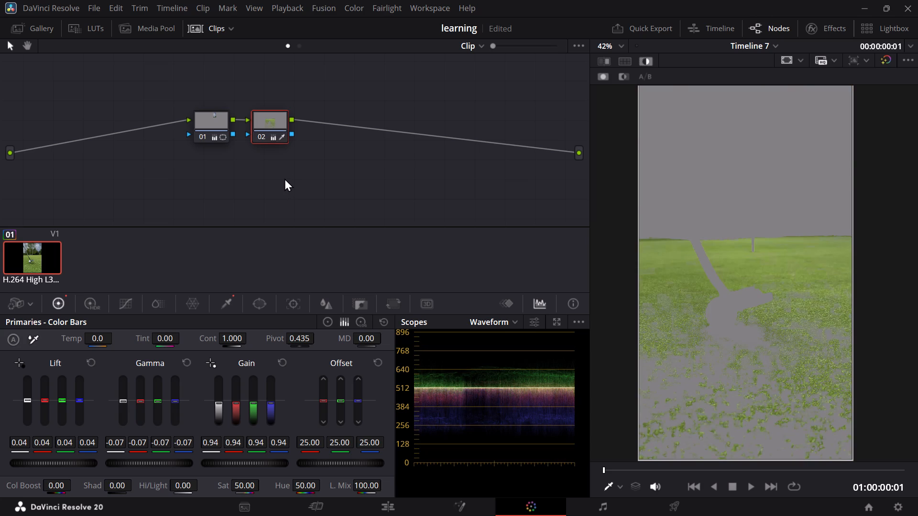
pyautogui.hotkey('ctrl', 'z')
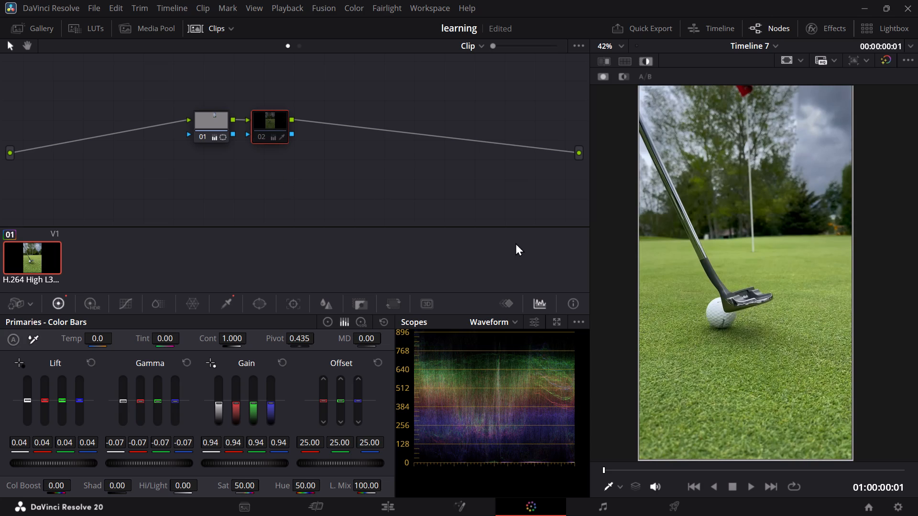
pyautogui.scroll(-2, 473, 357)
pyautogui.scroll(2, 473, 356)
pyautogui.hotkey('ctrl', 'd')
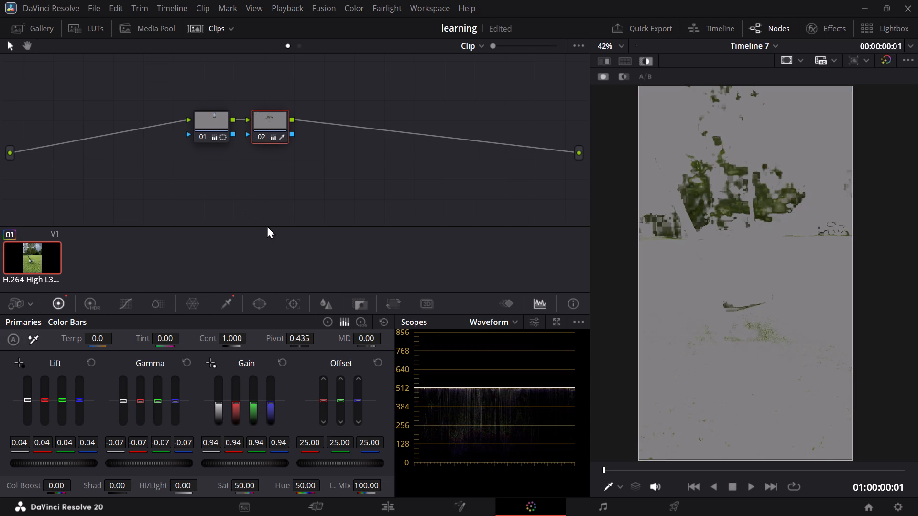
# Undo node 02's qualifier samples and the recent Gain changes, going back to a master Gain of 1.13.
pyautogui.hotkey('ctrl', 'z')
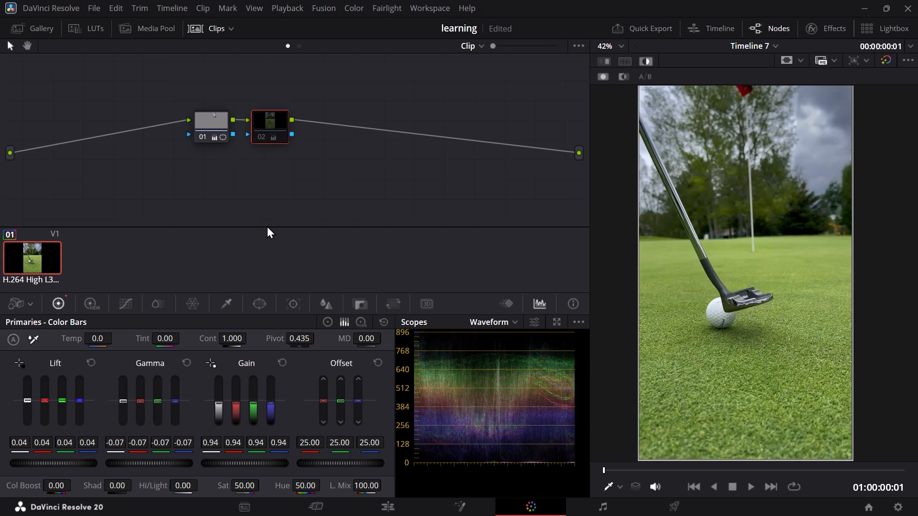
pyautogui.hotkey('ctrl', 'z')
pyautogui.hotkey('ctrl', 'z')
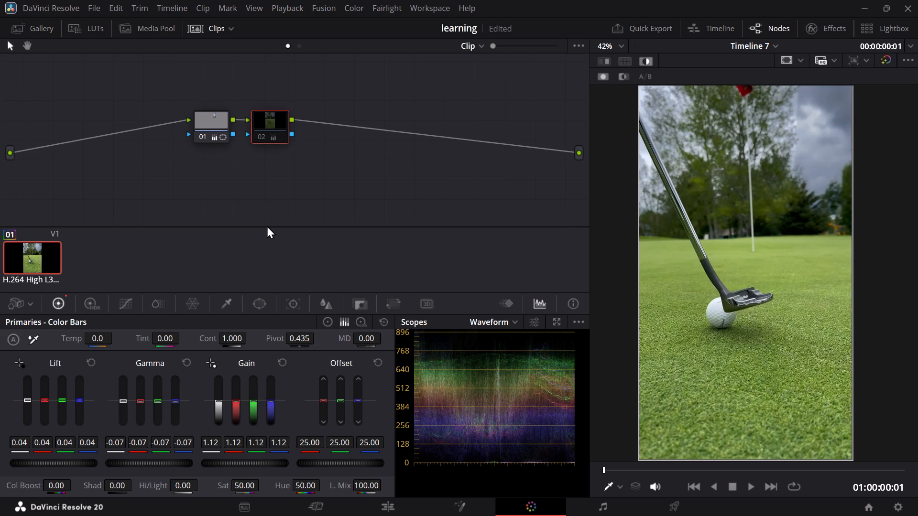
pyautogui.hotkey('ctrl', 'z')
pyautogui.hotkey('ctrl', 'z')
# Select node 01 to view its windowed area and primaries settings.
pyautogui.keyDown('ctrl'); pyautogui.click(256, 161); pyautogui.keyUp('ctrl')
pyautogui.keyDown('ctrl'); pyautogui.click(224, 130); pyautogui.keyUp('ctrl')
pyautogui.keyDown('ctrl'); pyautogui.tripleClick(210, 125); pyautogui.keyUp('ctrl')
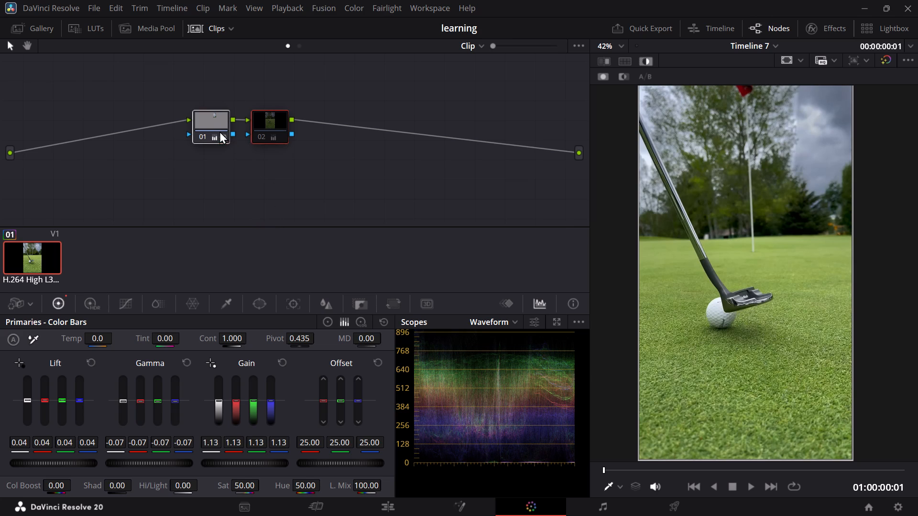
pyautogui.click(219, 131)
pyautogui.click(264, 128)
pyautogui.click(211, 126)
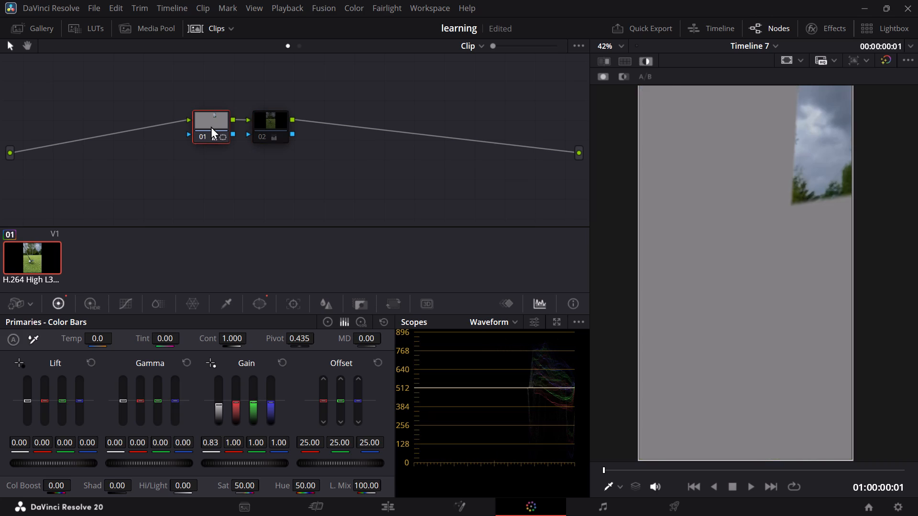
# Undo the node selection and further changes until node 02 is selected and enabled with master Gain at 1.19.
pyautogui.hotkey('ctrl', 'z')
pyautogui.hotkey('ctrl', 'z')
pyautogui.hotkey('ctrl', 'z')
pyautogui.hotkey('ctrl', 'z')
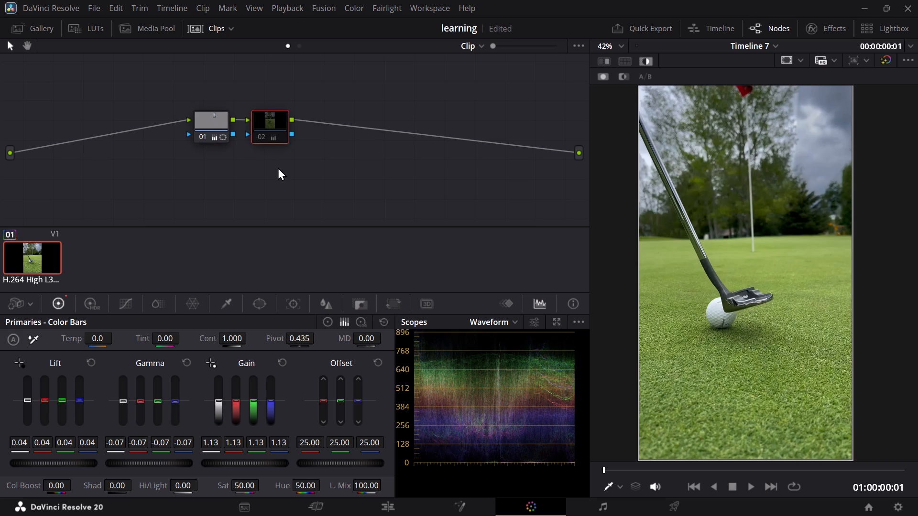
pyautogui.hotkey('ctrl', 'z')
pyautogui.hotkey('ctrl', 'z')
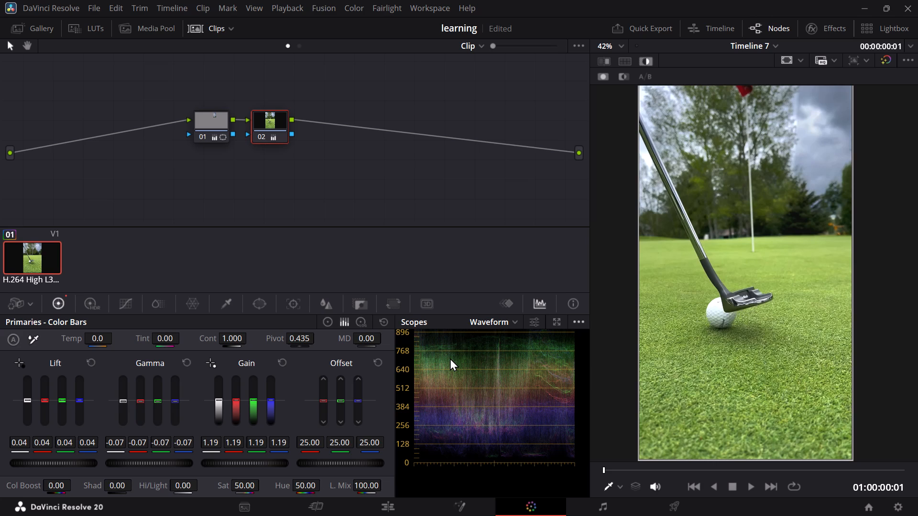
# Try node 02's master Gain down to about 1.13 against the full waveform range, and settle it at 1.18.
pyautogui.scroll(-1, 450, 358)
pyautogui.scroll(2, 450, 358)
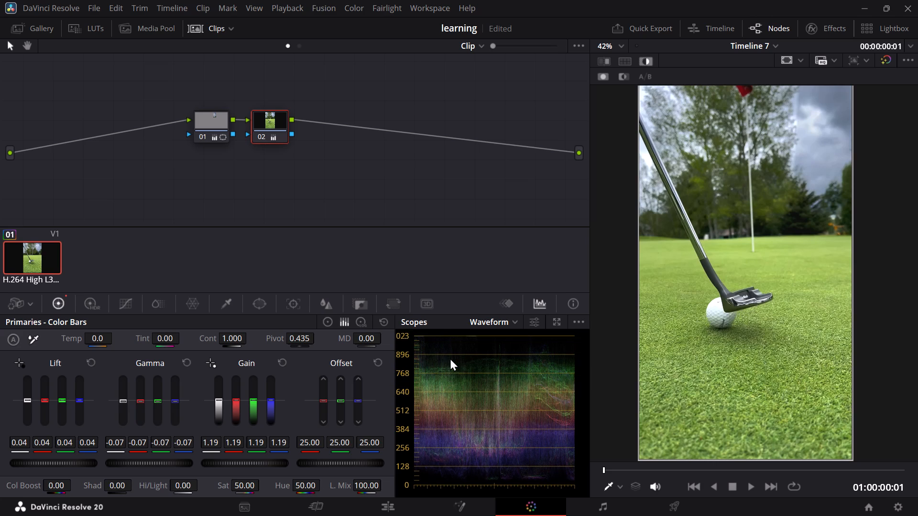
pyautogui.scroll(-2, 243, 462)
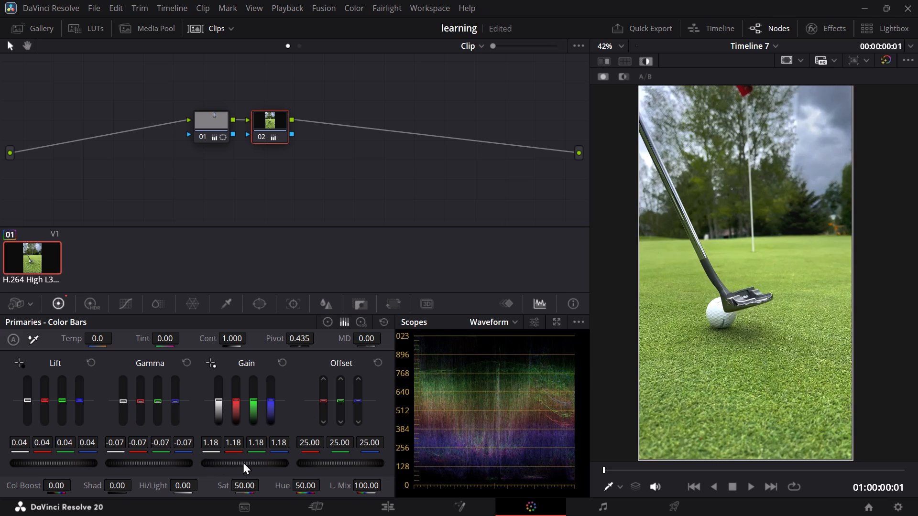
pyautogui.scroll(-4, 243, 462)
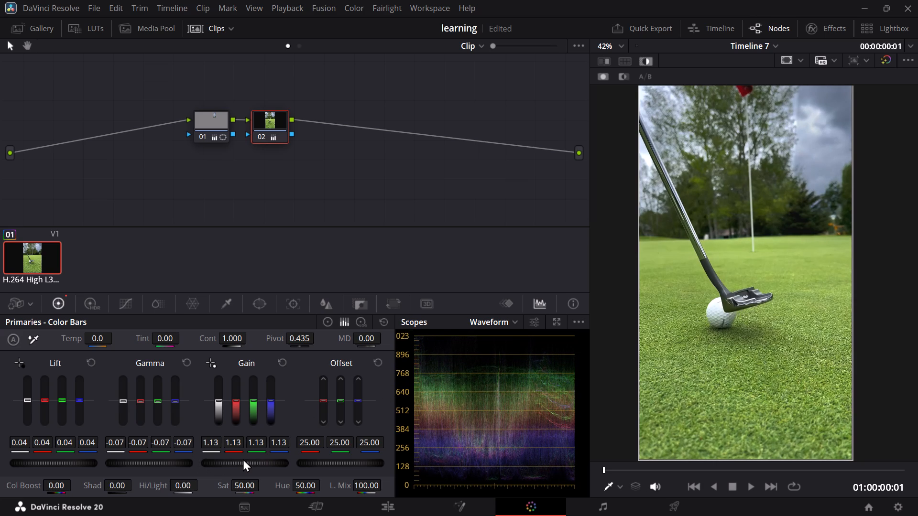
pyautogui.scroll(2, 243, 459)
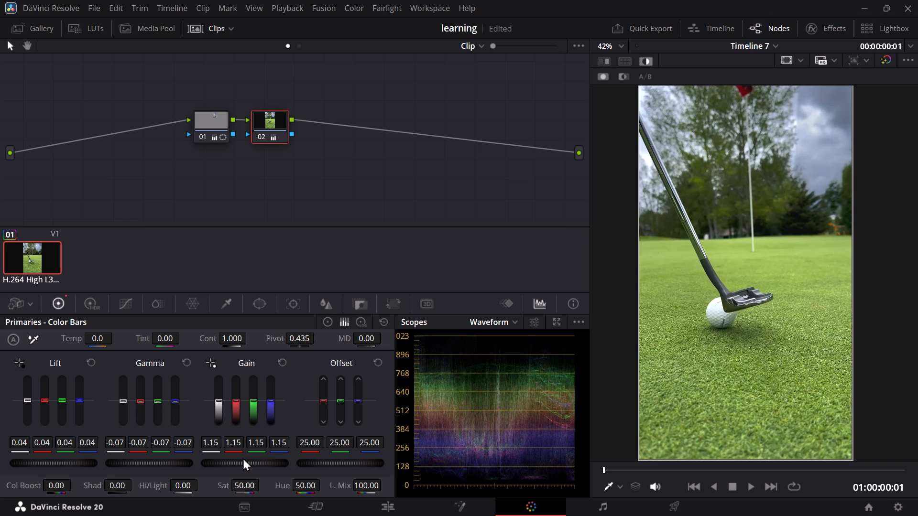
pyautogui.scroll(3, 243, 458)
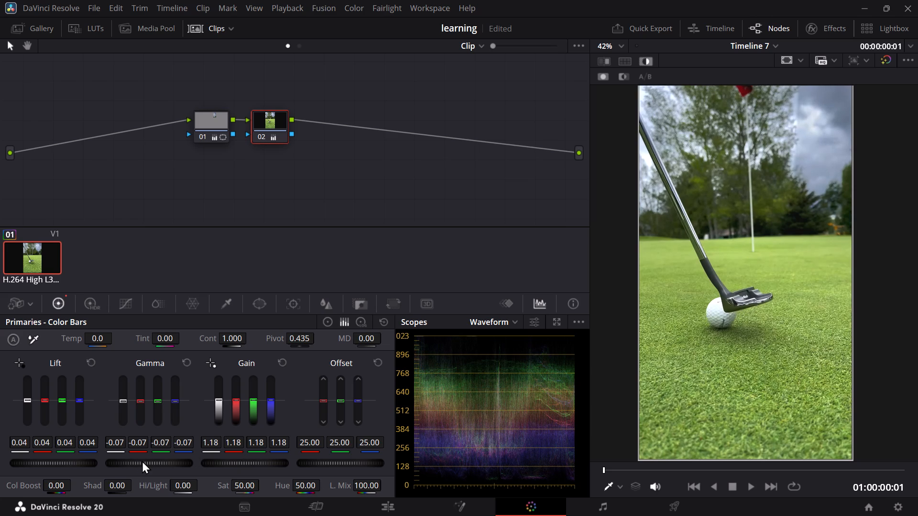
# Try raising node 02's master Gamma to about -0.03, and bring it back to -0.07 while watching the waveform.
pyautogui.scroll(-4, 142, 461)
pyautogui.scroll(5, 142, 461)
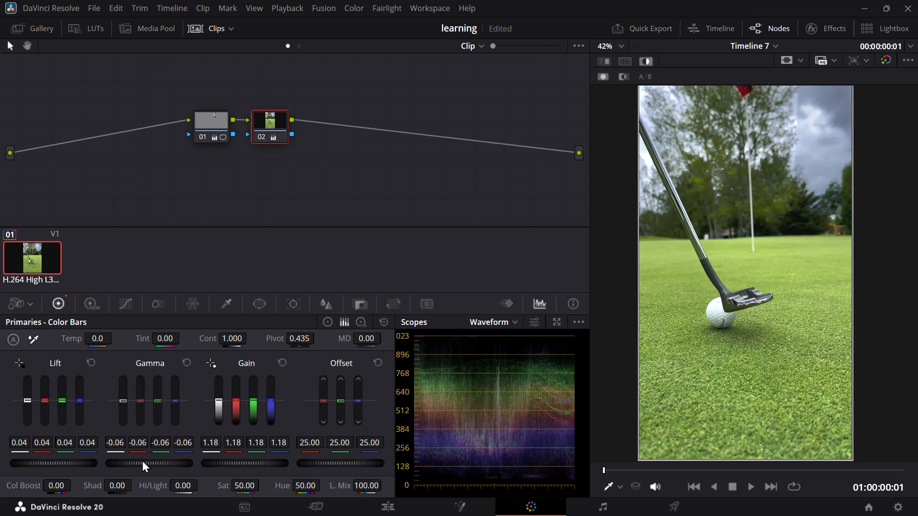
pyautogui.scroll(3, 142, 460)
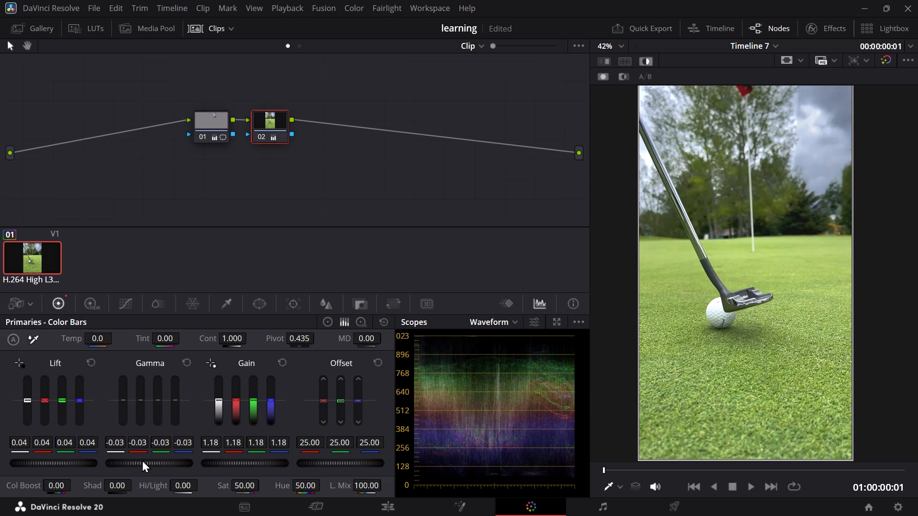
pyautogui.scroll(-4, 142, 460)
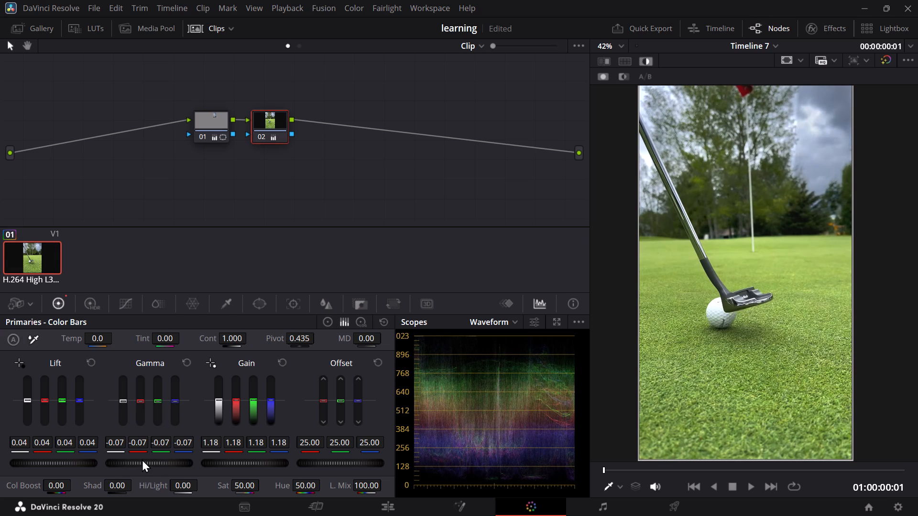
# Nudge node 02's master Gamma up and down while checking the waveform, and leave it at -0.09.
pyautogui.scroll(-1, 142, 459)
pyautogui.scroll(2, 142, 459)
pyautogui.scroll(-3, 142, 459)
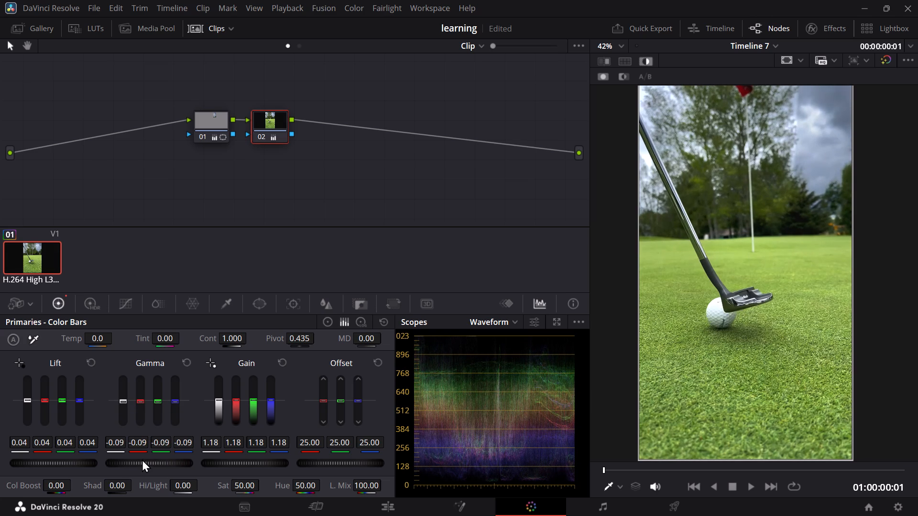
pyautogui.scroll(2, 142, 459)
pyautogui.scroll(-1, 142, 459)
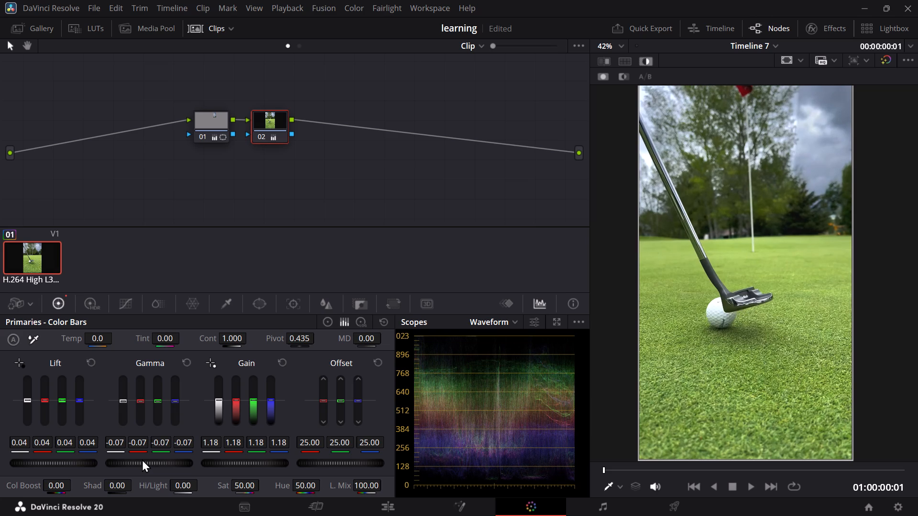
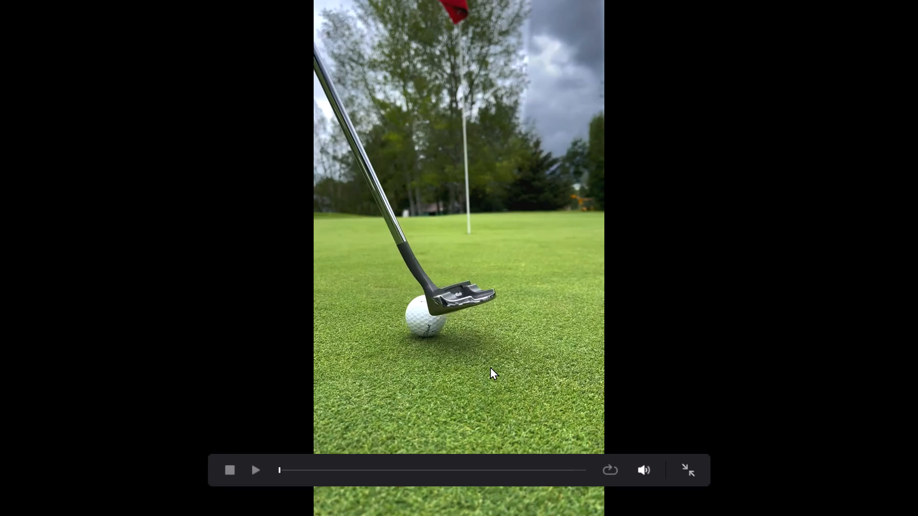
pyautogui.hotkey('ctrl', 'd')
pyautogui.hotkey('ctrl', 'd')
pyautogui.hotkey('ctrl', 'd')
pyautogui.hotkey('ctrl', 'd')
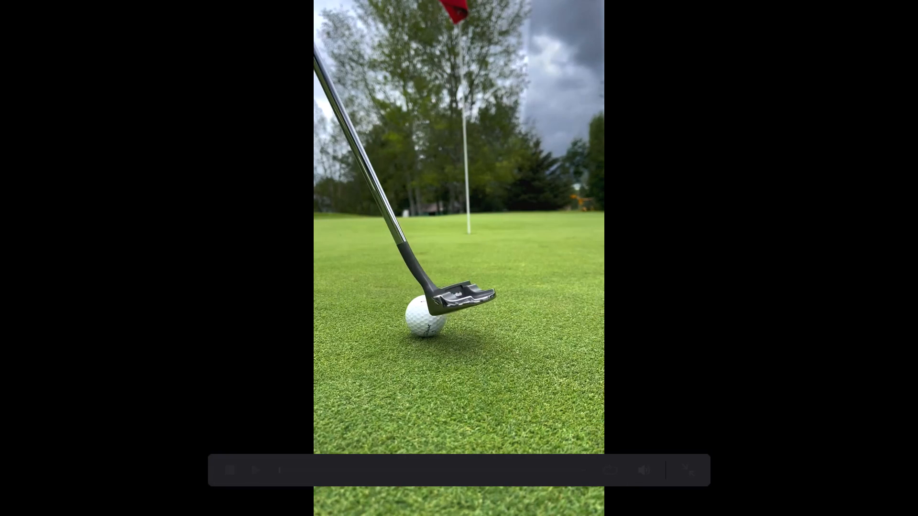
pyautogui.hotkey('ctrl', 'd')
pyautogui.hotkey('ctrl', 'd')
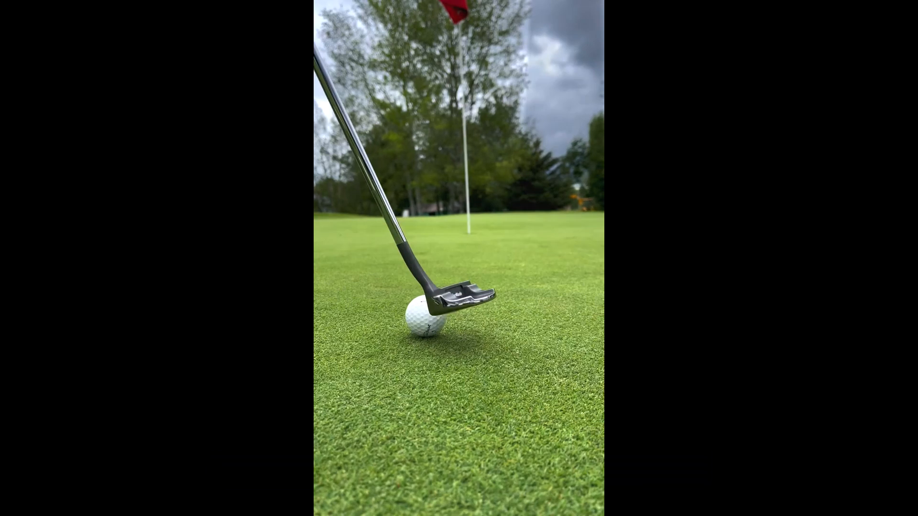
pyautogui.hotkey('ctrl', 'd')
pyautogui.hotkey('ctrl', 'd')
pyautogui.hotkey('ctrl', 'd')
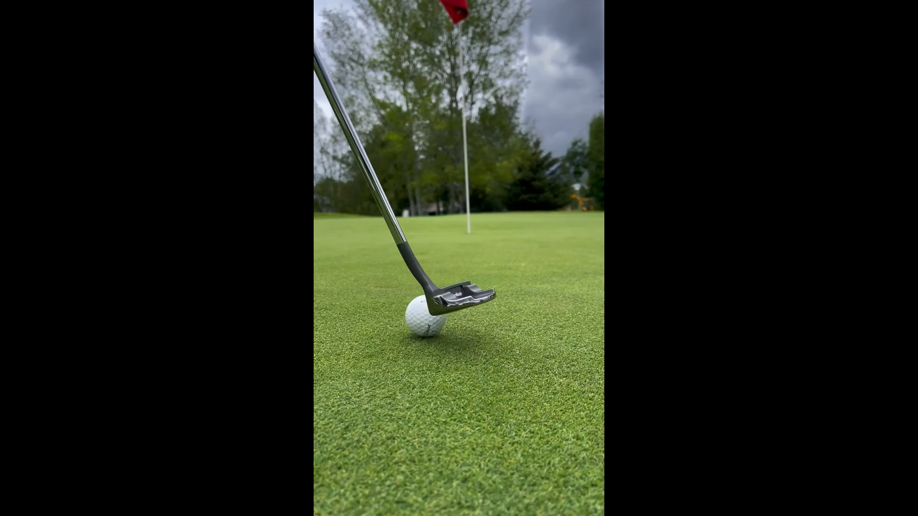
pyautogui.hotkey('ctrl', 'd')
pyautogui.press('p')
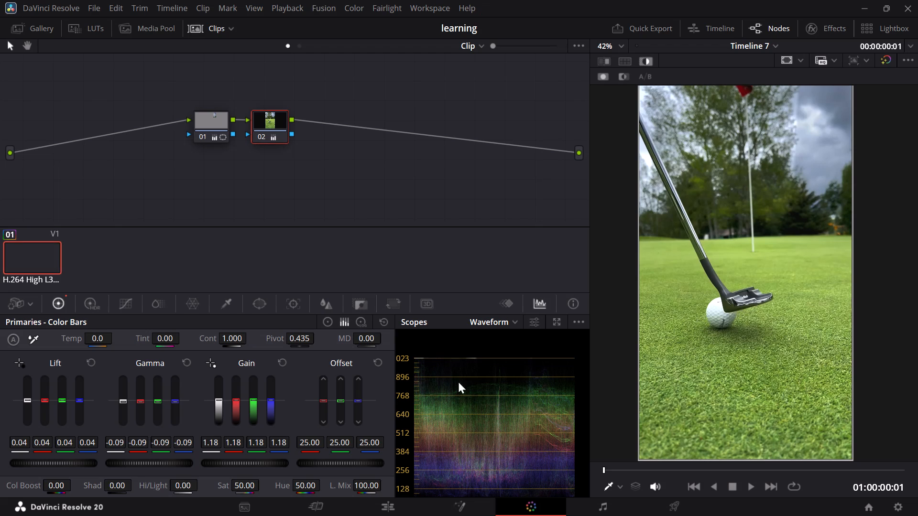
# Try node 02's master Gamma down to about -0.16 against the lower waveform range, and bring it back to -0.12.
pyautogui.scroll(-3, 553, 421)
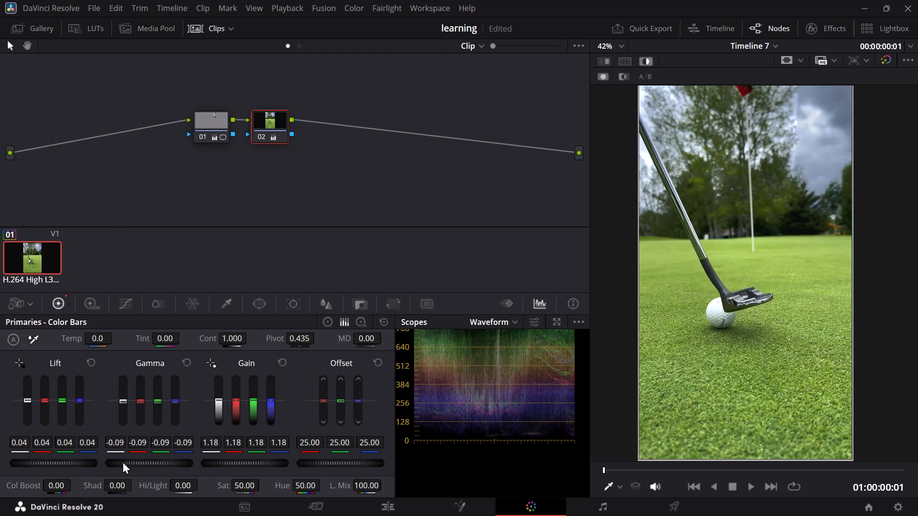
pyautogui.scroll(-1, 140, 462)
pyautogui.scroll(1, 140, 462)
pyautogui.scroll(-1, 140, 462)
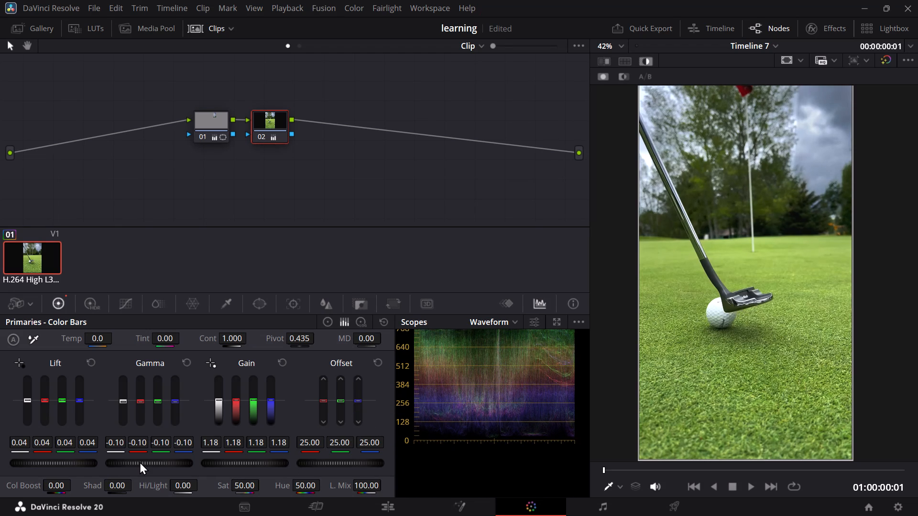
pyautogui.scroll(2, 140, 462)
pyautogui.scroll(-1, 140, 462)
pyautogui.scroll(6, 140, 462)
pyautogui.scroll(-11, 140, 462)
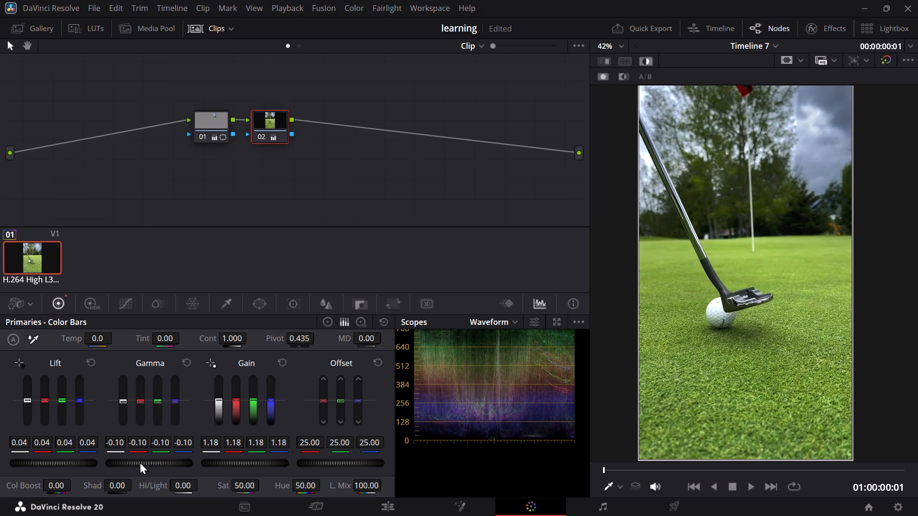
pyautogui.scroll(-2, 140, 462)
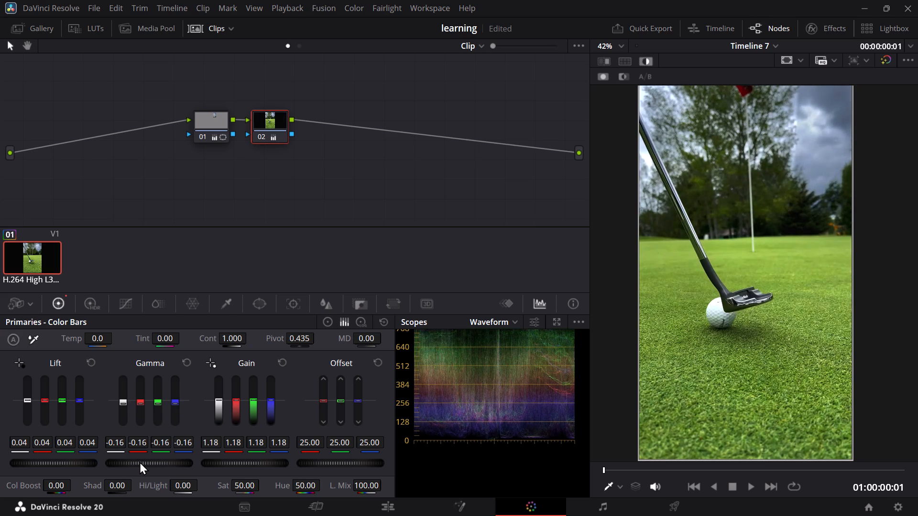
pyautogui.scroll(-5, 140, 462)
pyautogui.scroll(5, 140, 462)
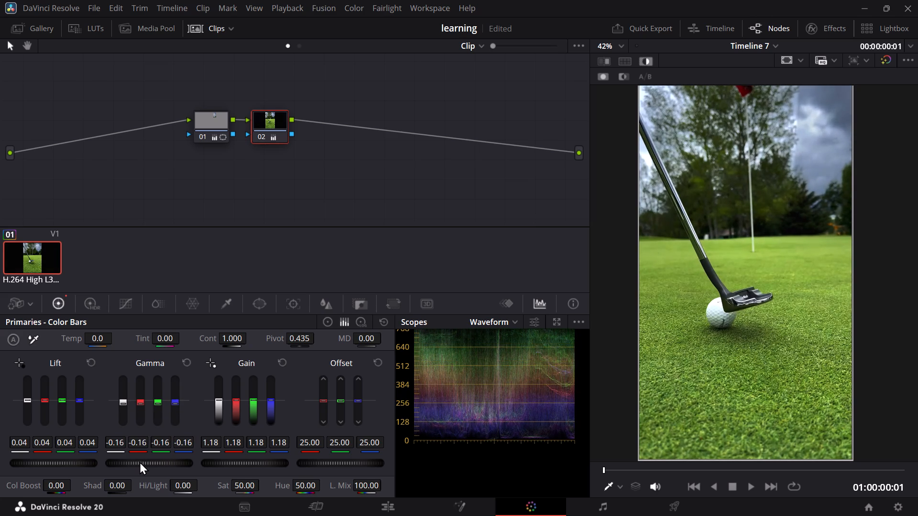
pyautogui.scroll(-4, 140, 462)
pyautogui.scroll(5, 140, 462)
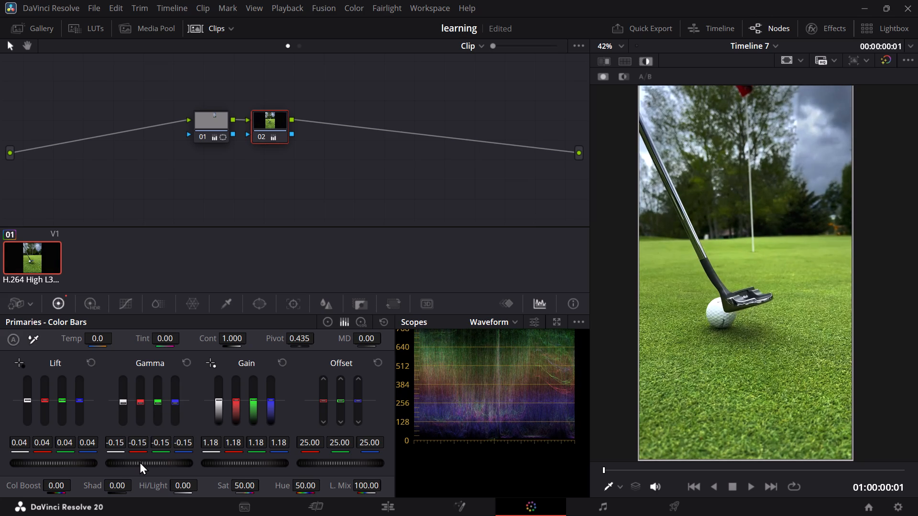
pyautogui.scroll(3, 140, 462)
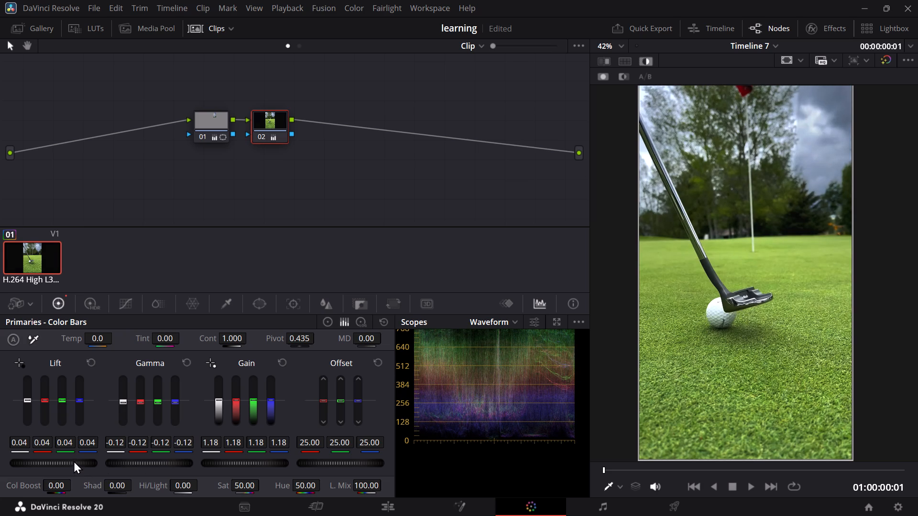
# Lower node 02's master Gamma to about -0.34 while watching the shadows in the waveform, and raise it back to -0.24.
pyautogui.scroll(-2, 152, 464)
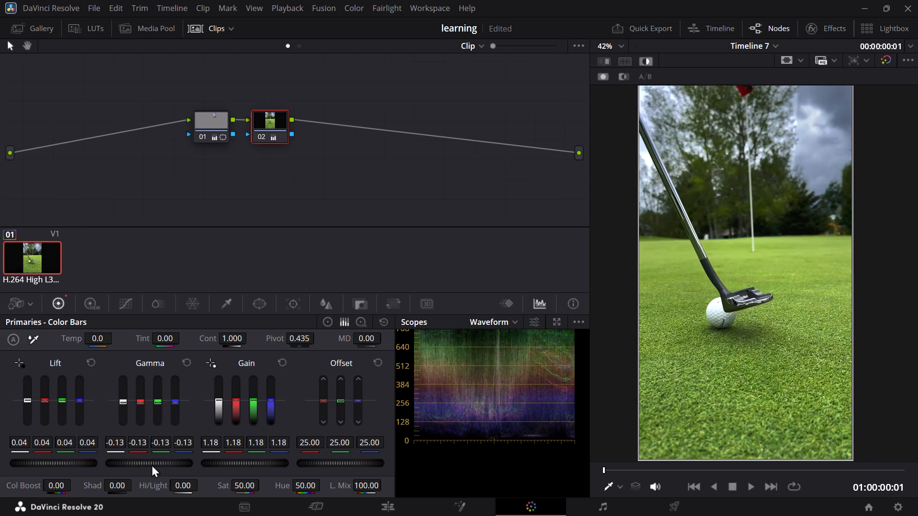
pyautogui.scroll(-1, 152, 464)
pyautogui.scroll(4, 152, 464)
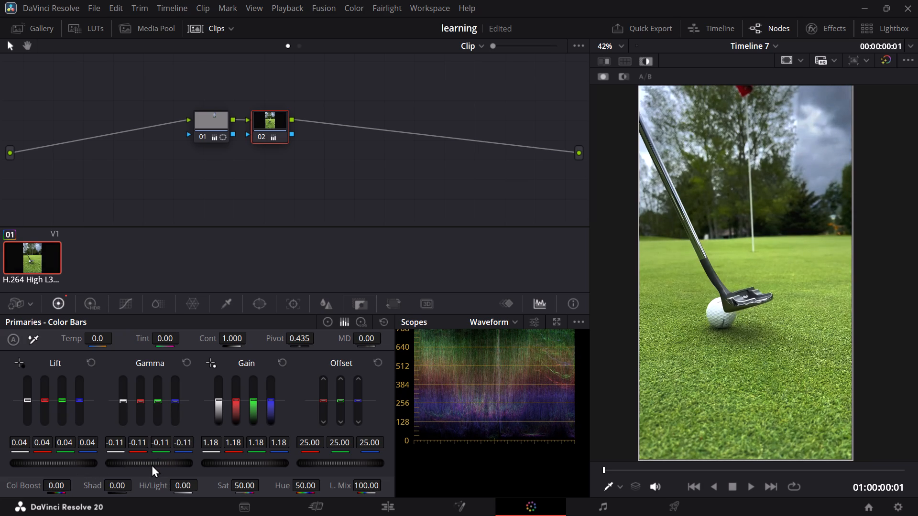
pyautogui.scroll(-9, 152, 464)
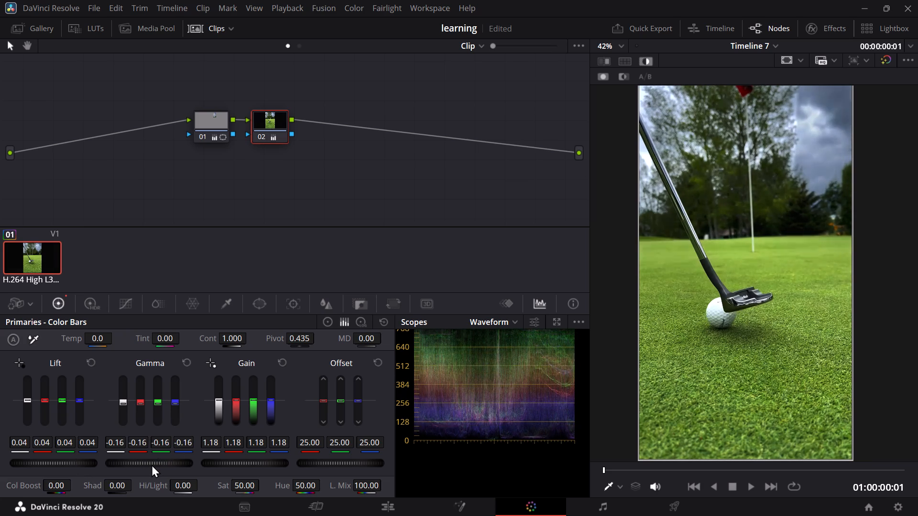
pyautogui.scroll(-10, 152, 464)
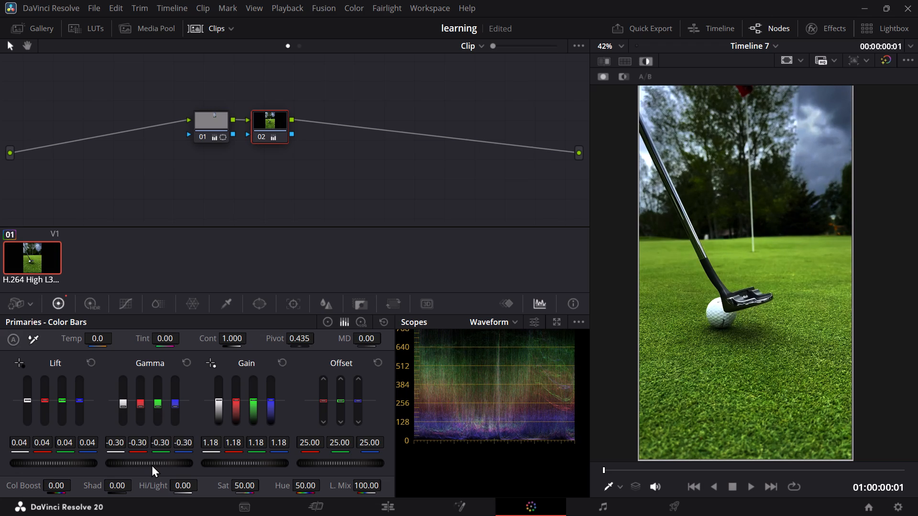
pyautogui.scroll(-4, 152, 464)
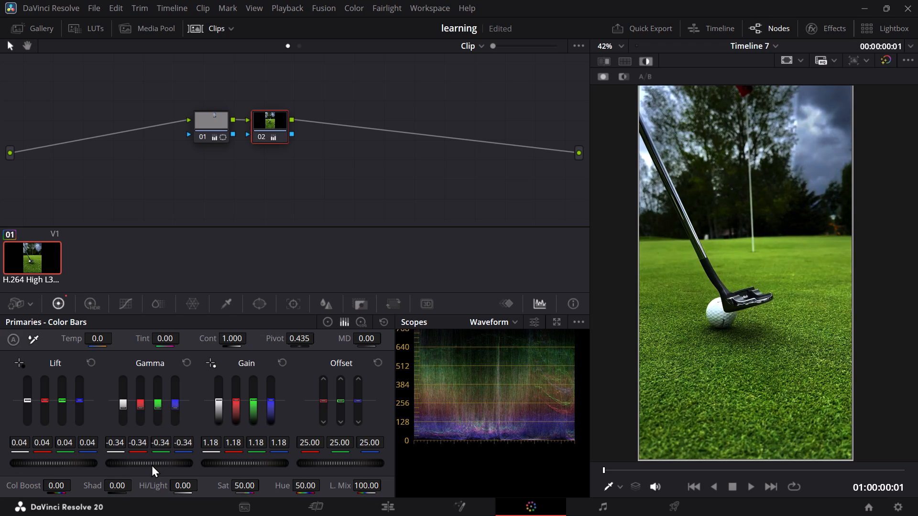
pyautogui.scroll(1, 152, 464)
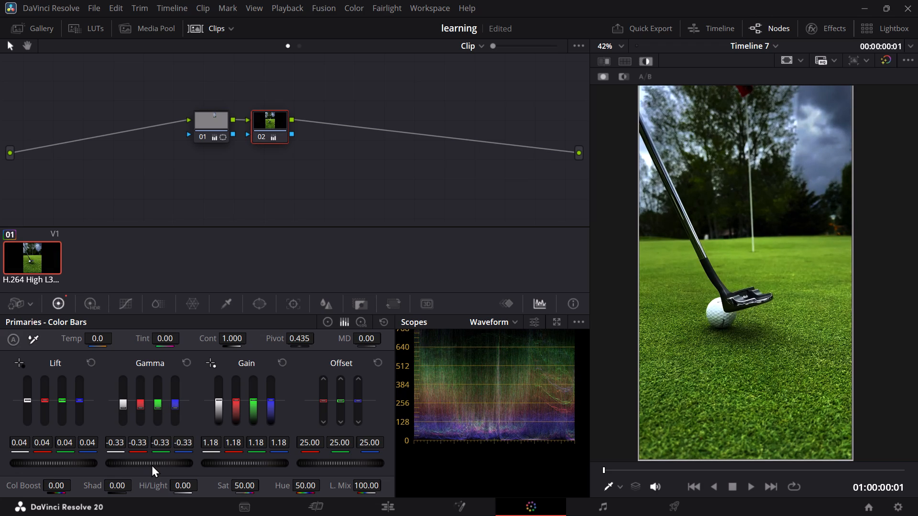
pyautogui.scroll(9, 152, 464)
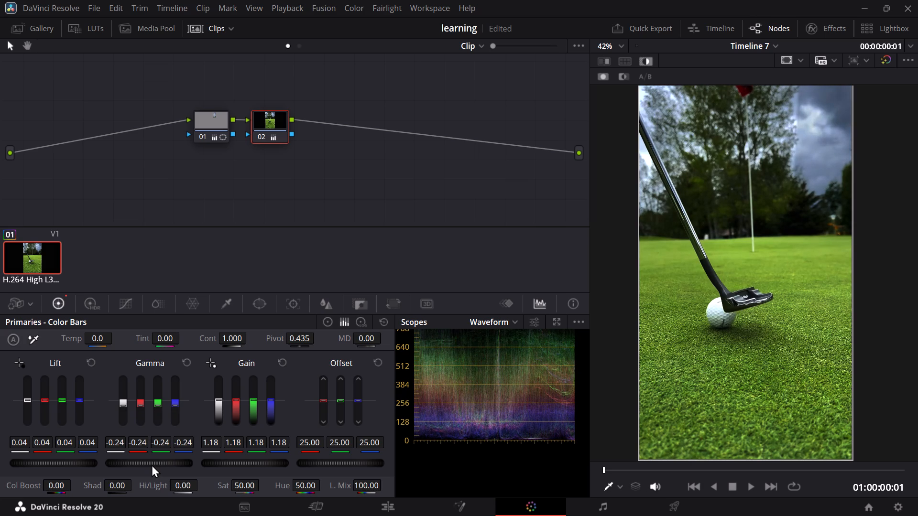
# Drop node 02's master Lift to 0.00, and raise it to 0.11 to lift the waveform's shadows.
pyautogui.scroll(-4, 62, 463)
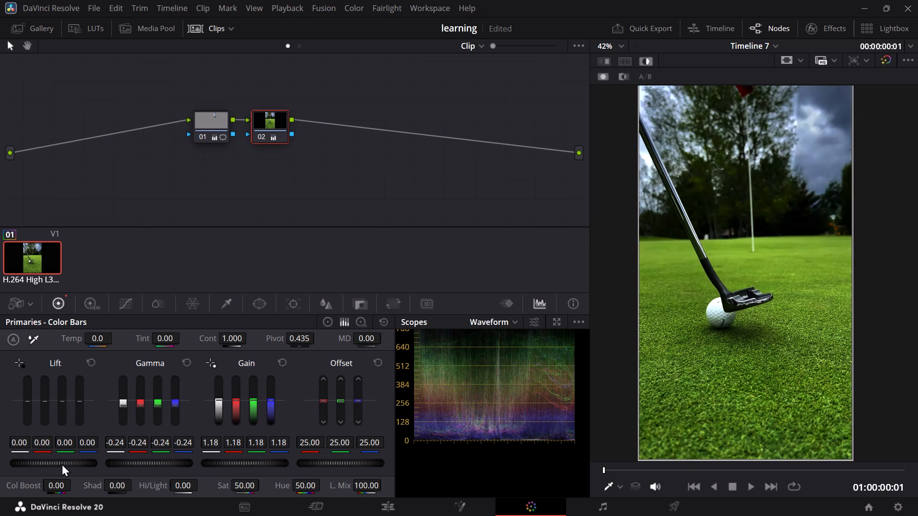
pyautogui.scroll(10, 62, 463)
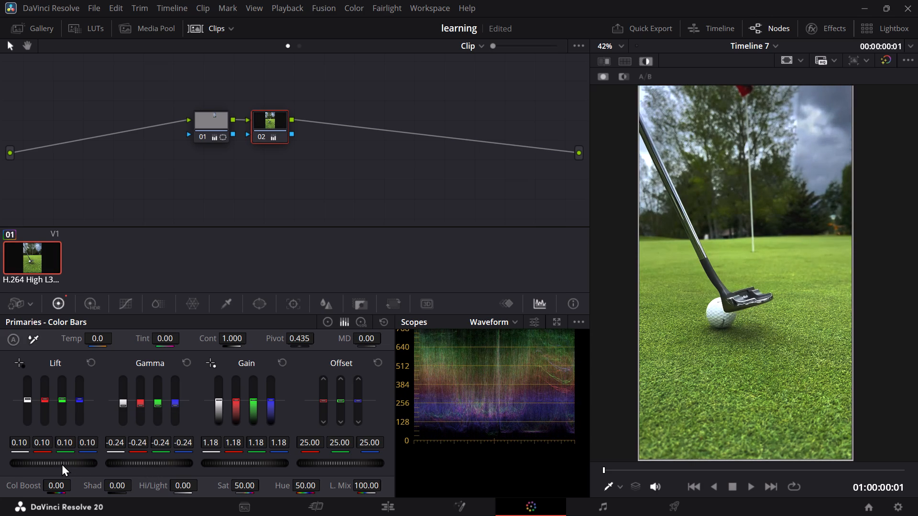
pyautogui.scroll(1, 62, 463)
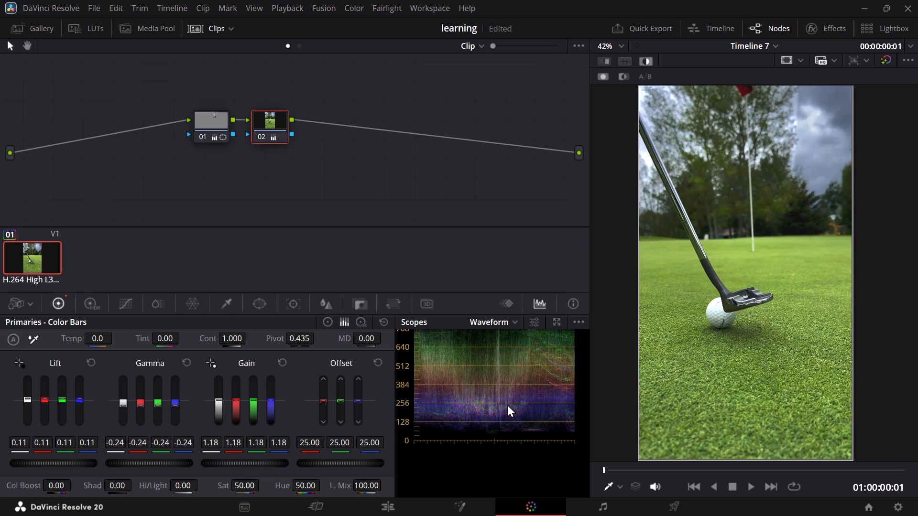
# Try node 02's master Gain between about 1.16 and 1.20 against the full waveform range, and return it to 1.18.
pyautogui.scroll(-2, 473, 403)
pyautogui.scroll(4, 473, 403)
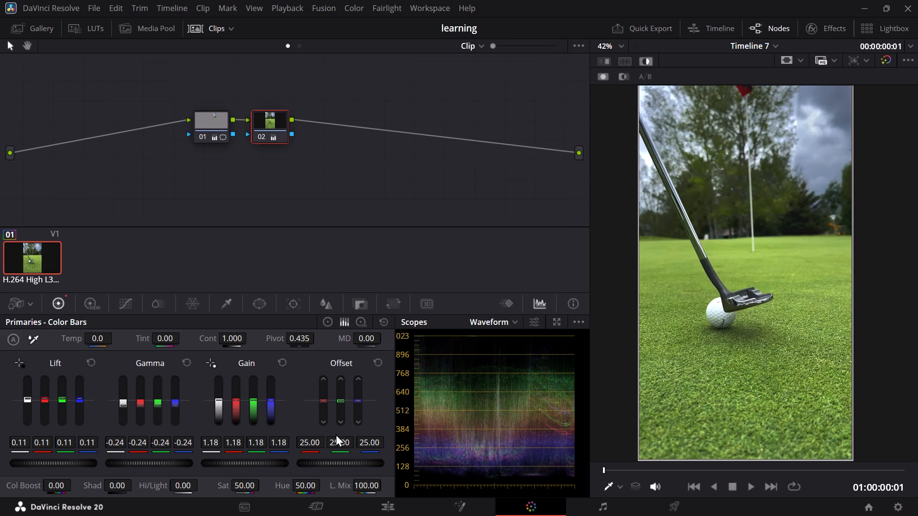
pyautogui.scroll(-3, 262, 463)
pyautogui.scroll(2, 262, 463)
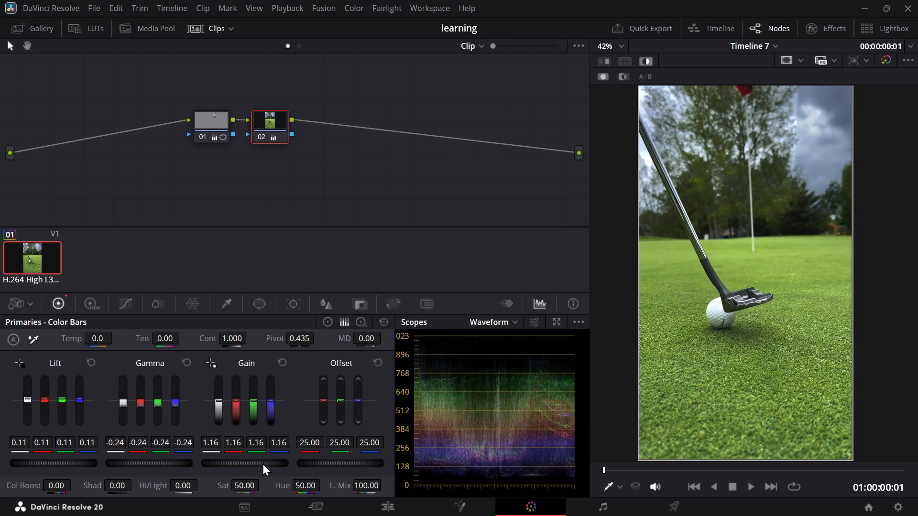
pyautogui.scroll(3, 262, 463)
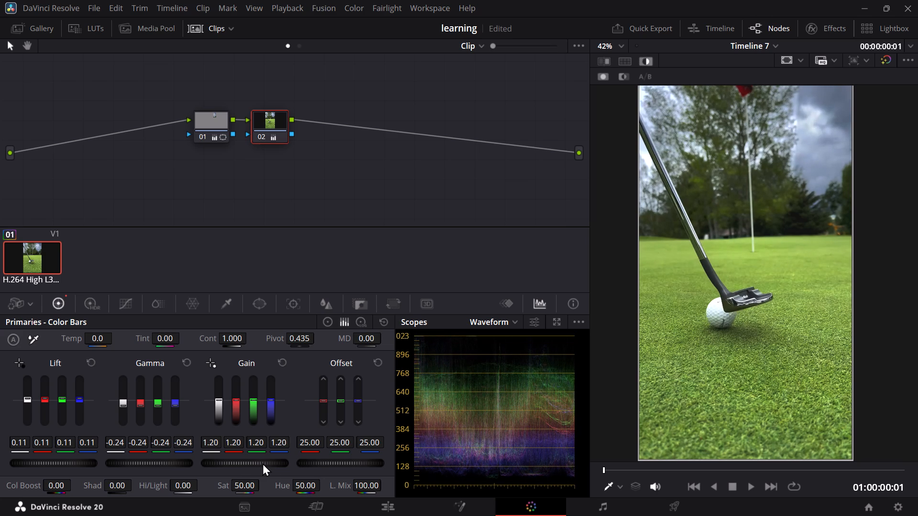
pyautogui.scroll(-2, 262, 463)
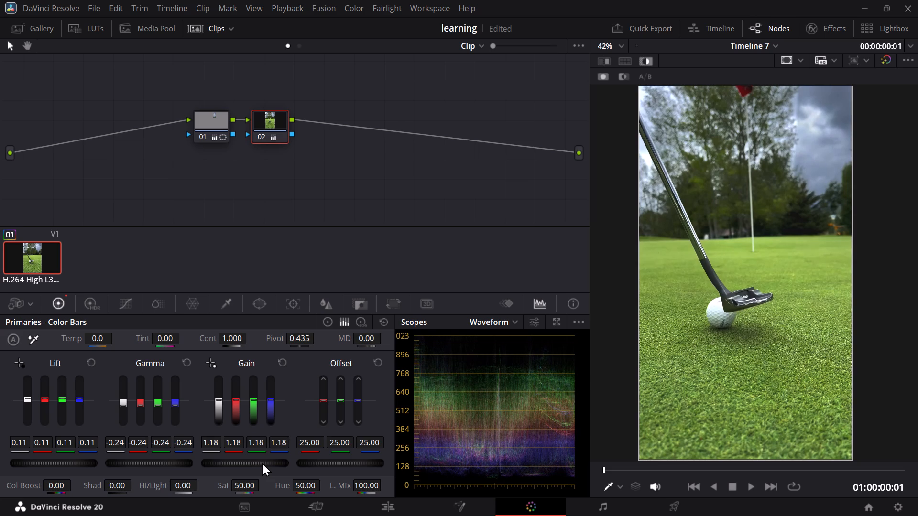
# Raise node 02's master Gain gradually to 1.34 while checking the highlights in the waveform.
pyautogui.scroll(3, 262, 463)
pyautogui.scroll(-3, 262, 463)
pyautogui.scroll(3, 262, 463)
pyautogui.scroll(-4, 262, 463)
pyautogui.scroll(6, 262, 463)
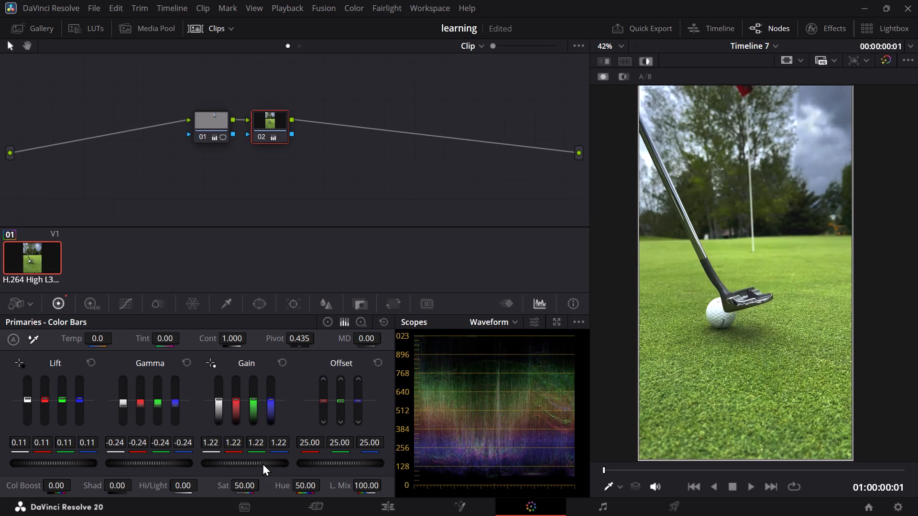
pyautogui.scroll(3, 262, 463)
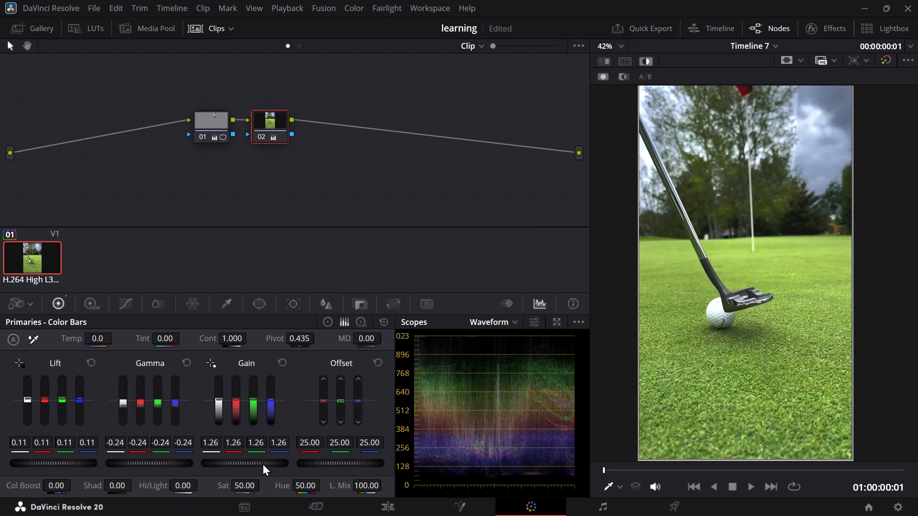
pyautogui.scroll(2, 262, 463)
pyautogui.scroll(-2, 262, 463)
pyautogui.scroll(6, 262, 463)
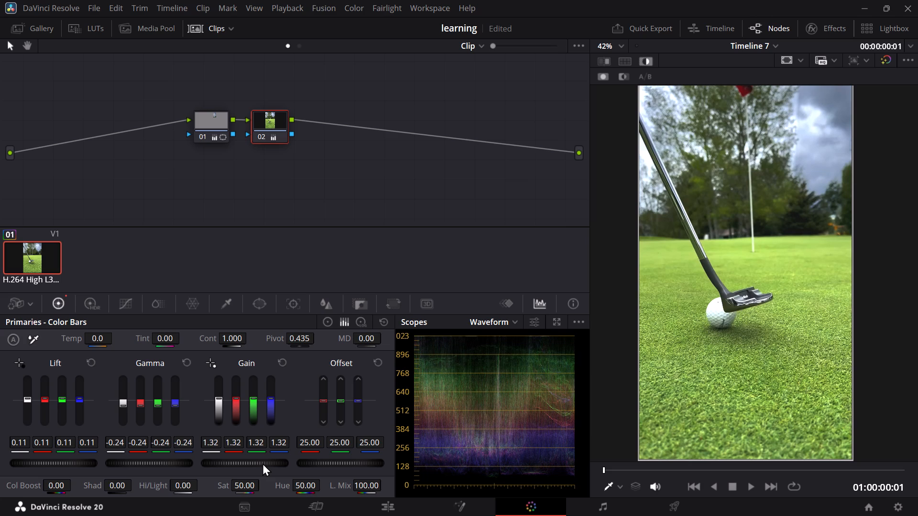
pyautogui.scroll(2, 262, 463)
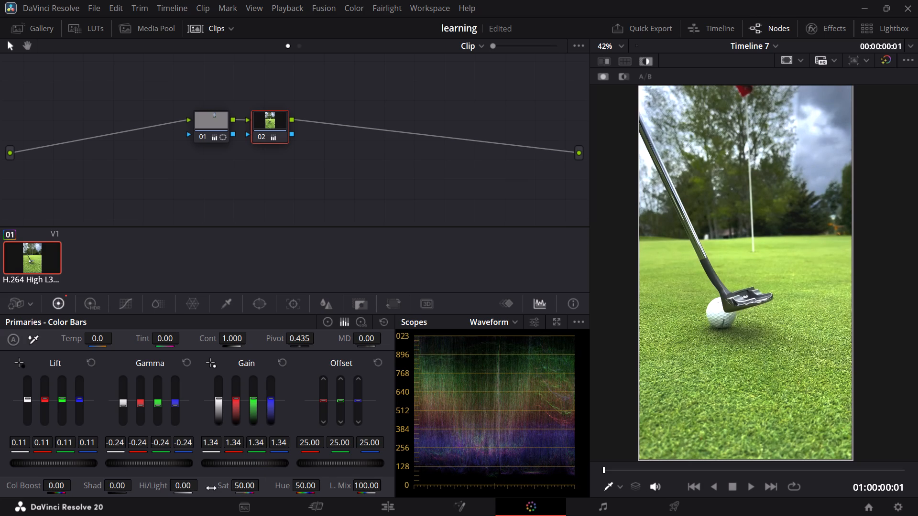
# Lower node 02's master Gamma to -0.53 while watching the waveform's shadows.
pyautogui.scroll(-5, 144, 465)
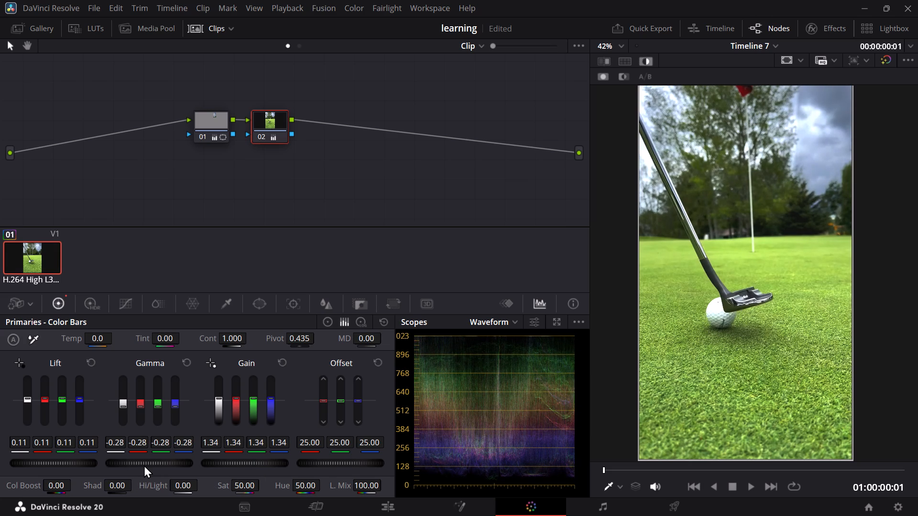
pyautogui.scroll(-9, 144, 465)
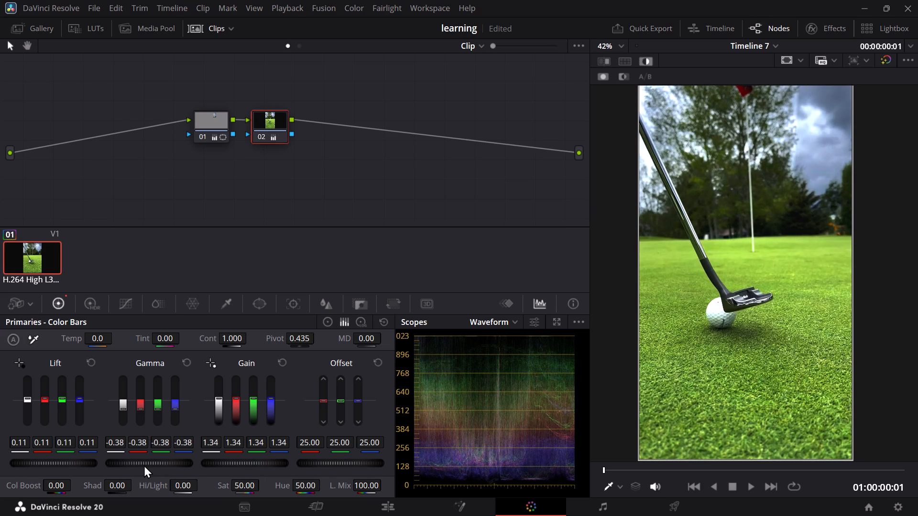
pyautogui.scroll(-12, 144, 465)
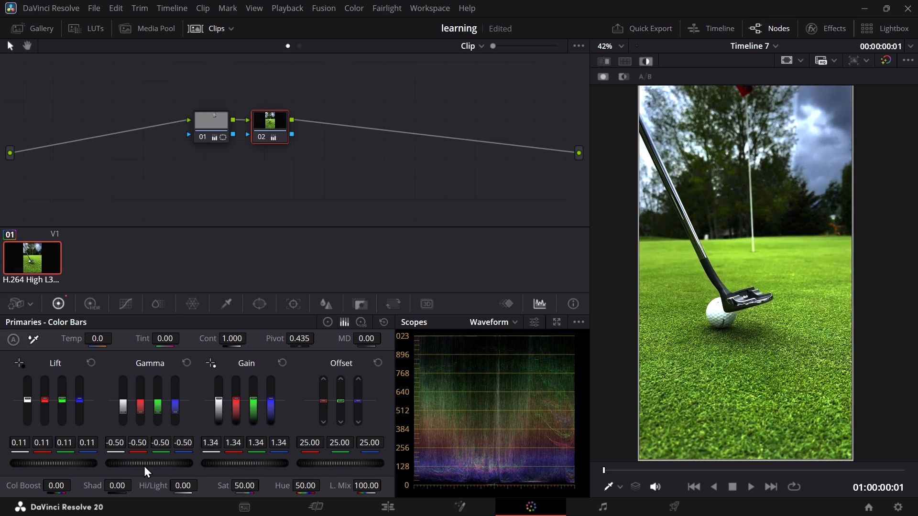
pyautogui.scroll(-3, 144, 465)
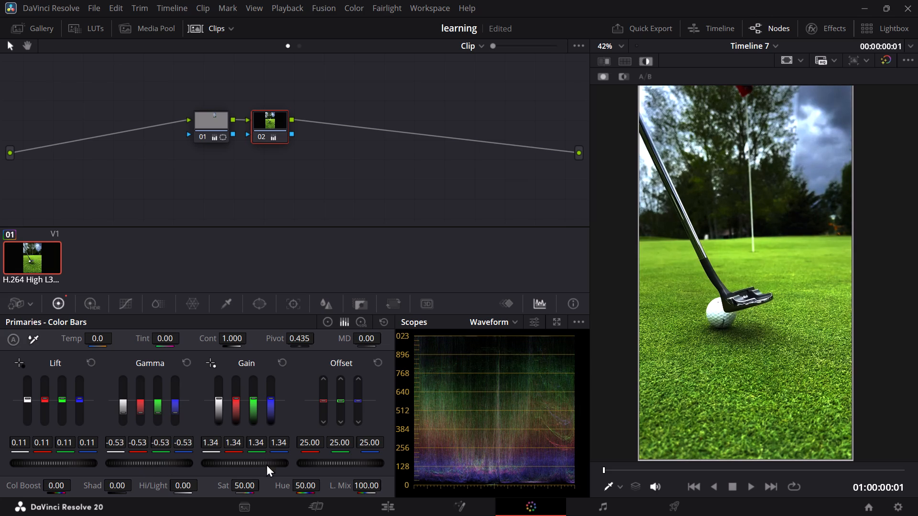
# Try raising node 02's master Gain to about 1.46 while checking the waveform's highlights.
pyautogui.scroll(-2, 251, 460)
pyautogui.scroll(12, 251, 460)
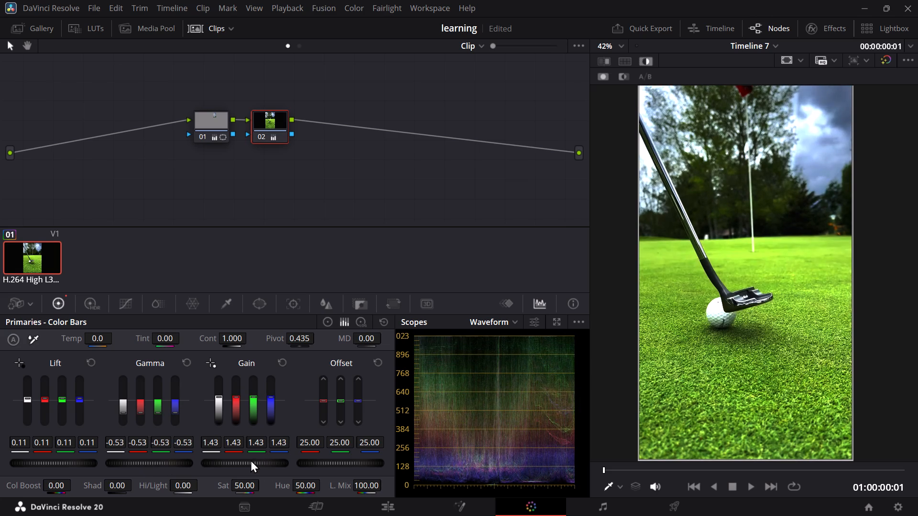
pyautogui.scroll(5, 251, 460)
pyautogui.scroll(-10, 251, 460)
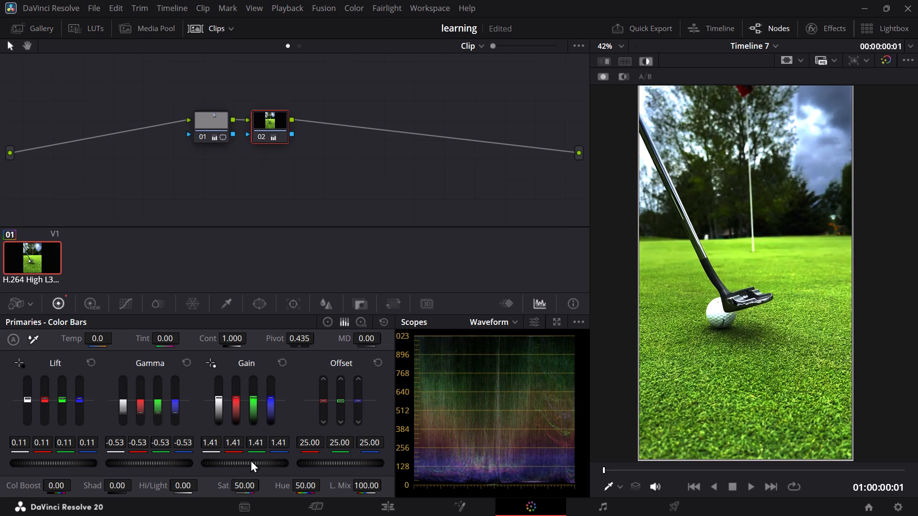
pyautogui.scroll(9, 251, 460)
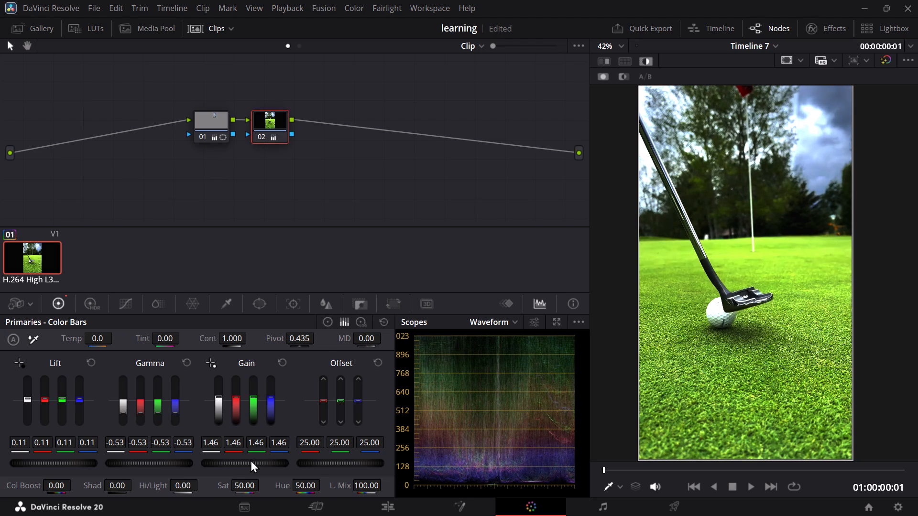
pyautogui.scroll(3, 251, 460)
# Bring node 02's master Gain down to 1.31, nudging it up and down against the waveform's highlights.
pyautogui.scroll(-7, 251, 460)
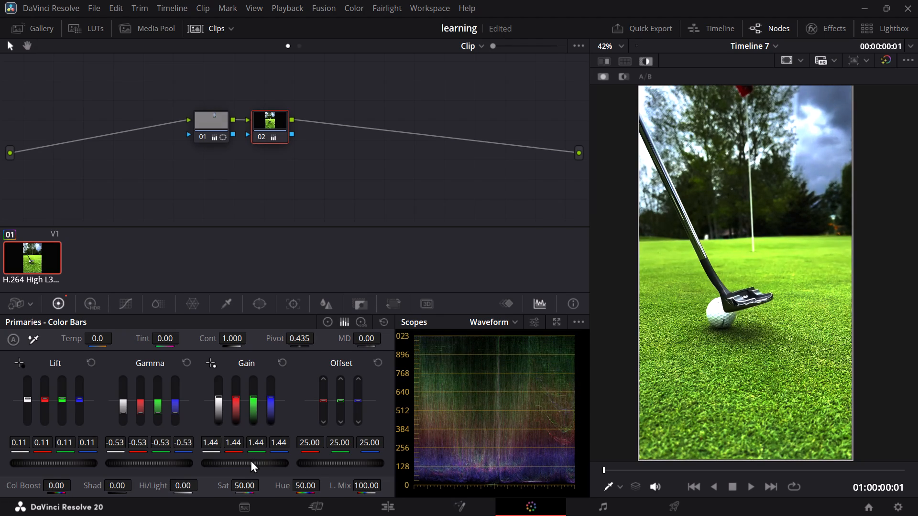
pyautogui.scroll(-14, 251, 460)
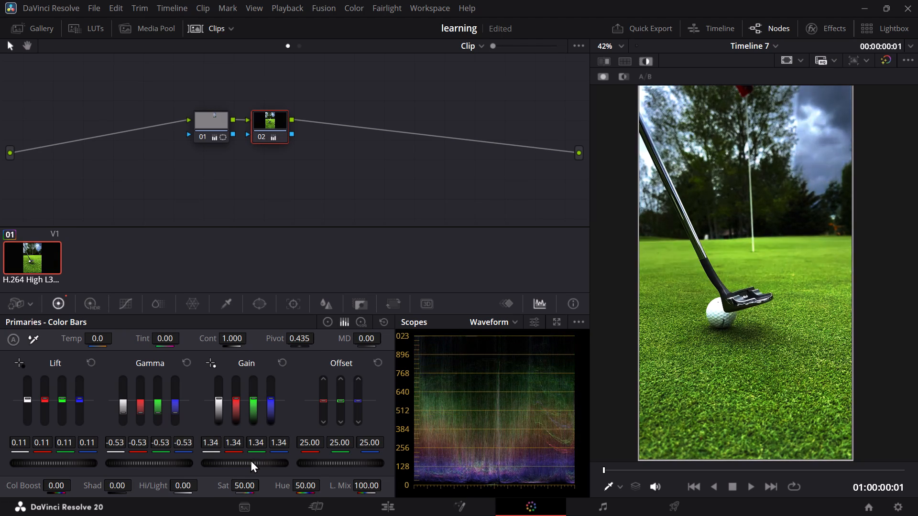
pyautogui.scroll(-7, 251, 460)
pyautogui.scroll(12, 251, 460)
pyautogui.scroll(-5, 251, 460)
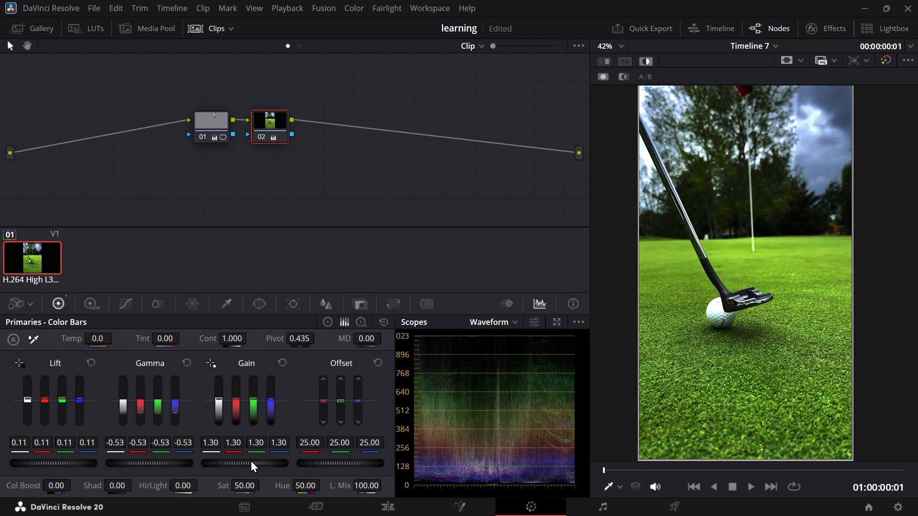
pyautogui.scroll(-2, 251, 460)
pyautogui.scroll(3, 251, 460)
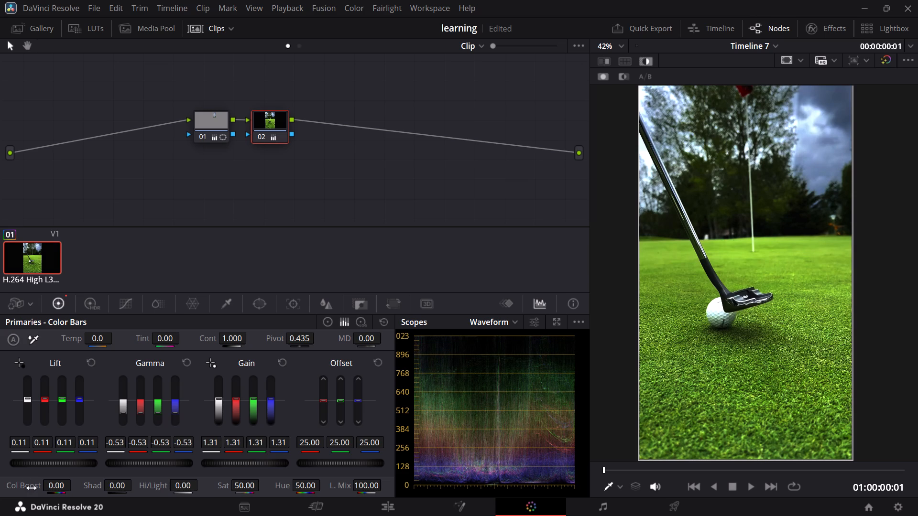
# Raise node 02's master Lift to 0.18 to lift the waveform's shadows.
pyautogui.scroll(-2, 49, 464)
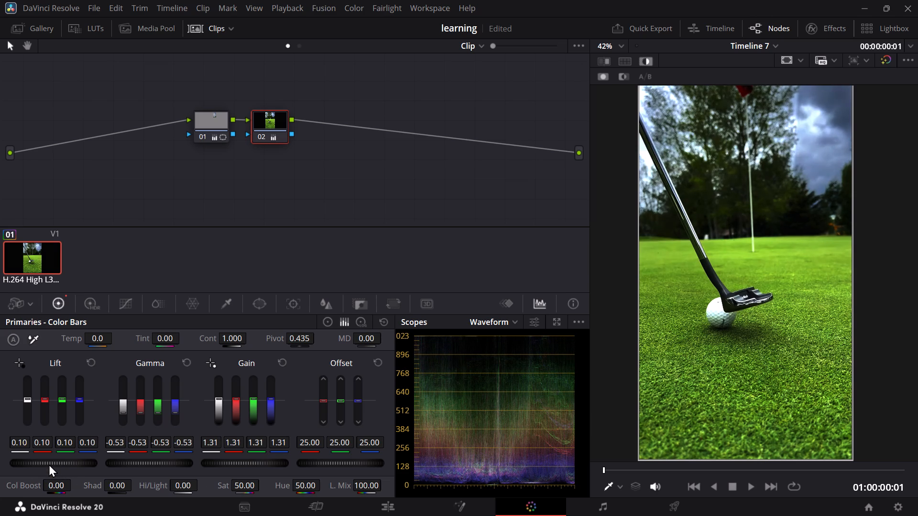
pyautogui.scroll(10, 49, 464)
pyautogui.scroll(-1, 49, 464)
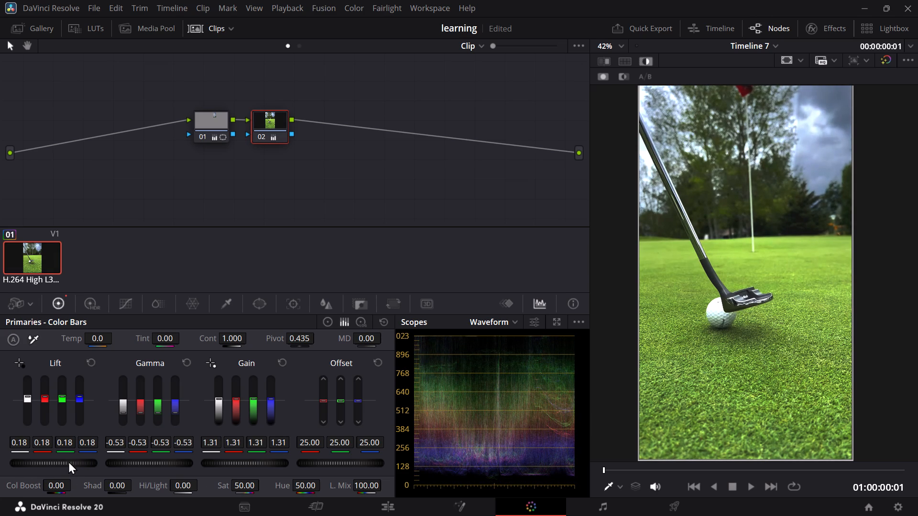
# Lower node 02's master Gamma to -0.73 to deepen the midtones.
pyautogui.scroll(-11, 159, 463)
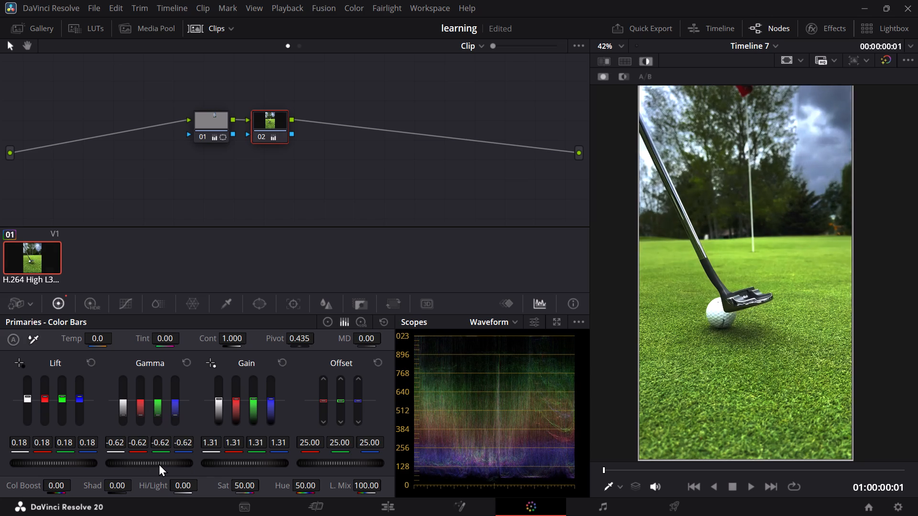
pyautogui.scroll(-9, 159, 463)
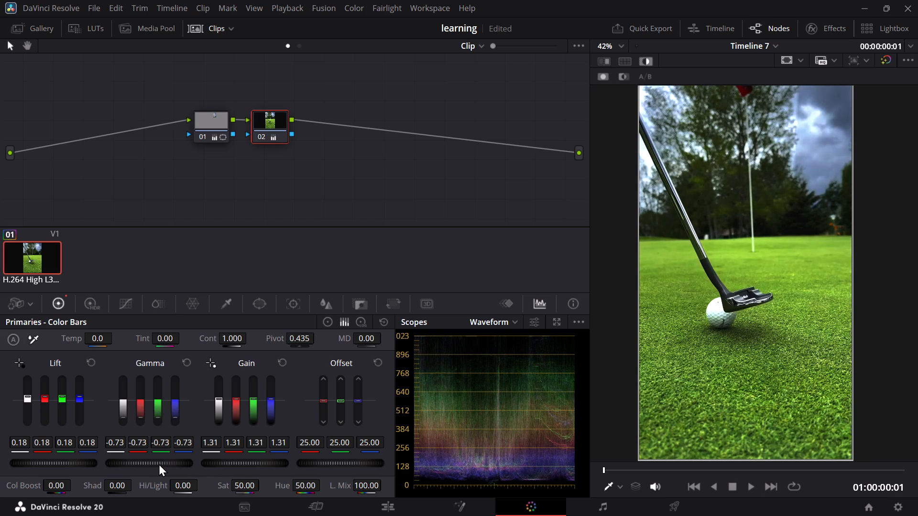
# Fine-tune node 02's master Lift to 0.21.
pyautogui.scroll(4, 63, 467)
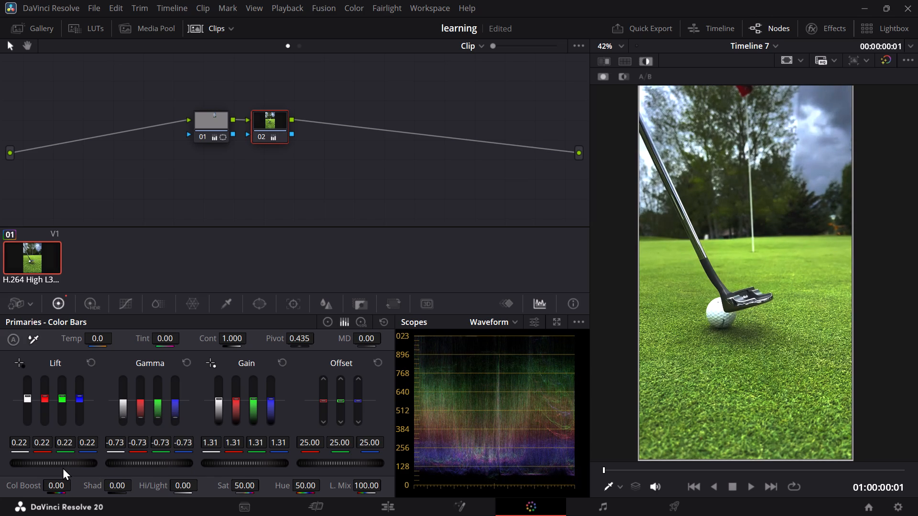
pyautogui.scroll(-1, 63, 467)
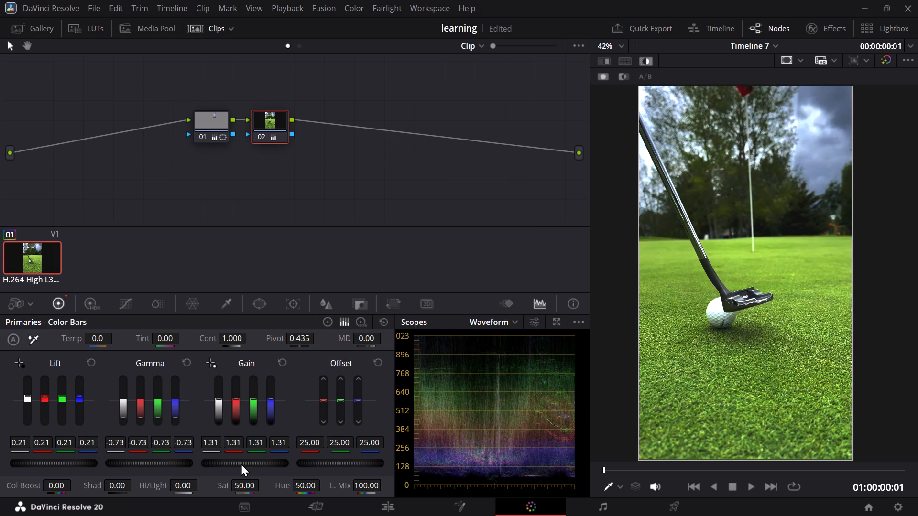
# Try node 02's master Gain up to 1.39, and lower it to 1.29 while watching the waveform's highlights.
pyautogui.scroll(5, 241, 463)
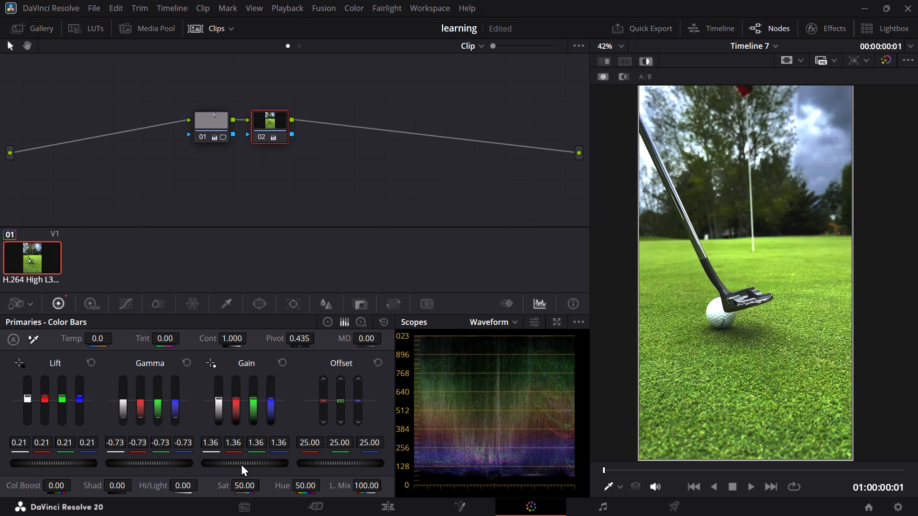
pyautogui.scroll(3, 241, 463)
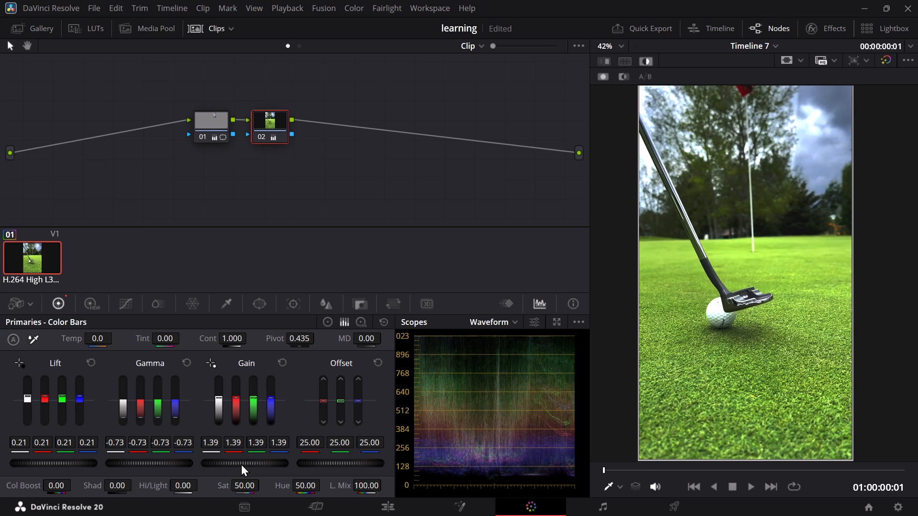
pyautogui.scroll(-5, 241, 463)
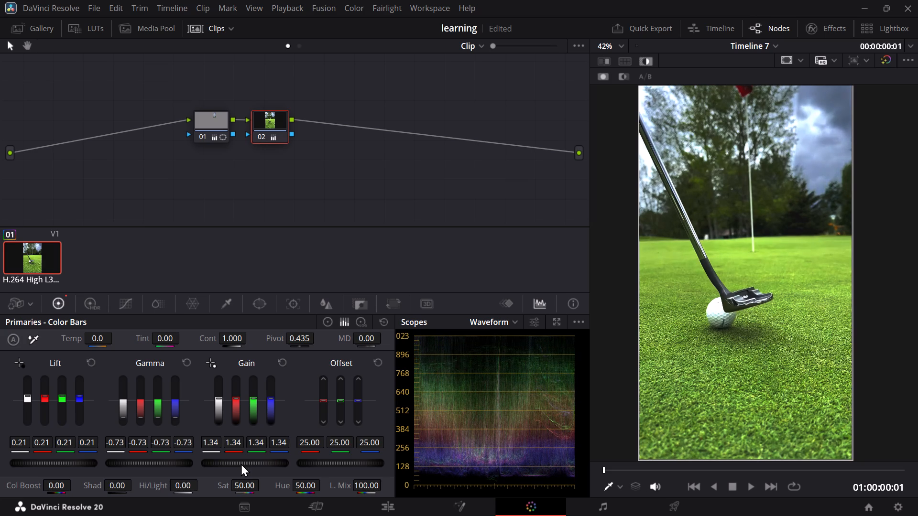
pyautogui.scroll(-9, 241, 463)
pyautogui.scroll(6, 241, 463)
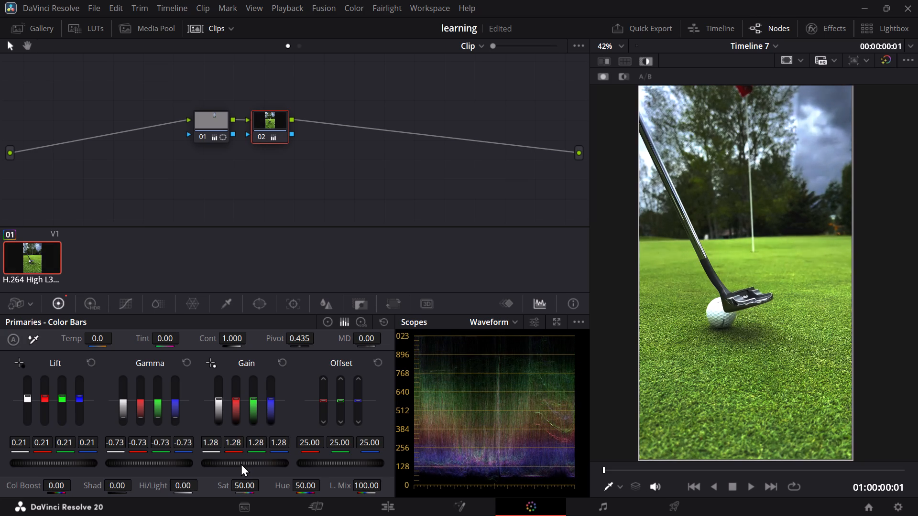
pyautogui.scroll(-3, 241, 463)
pyautogui.scroll(3, 241, 463)
pyautogui.scroll(-4, 241, 463)
pyautogui.scroll(2, 241, 463)
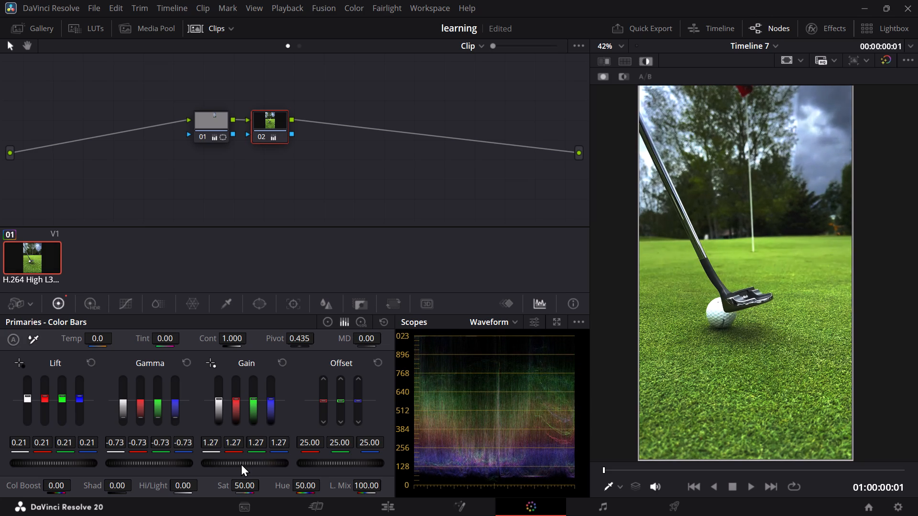
pyautogui.scroll(1, 241, 463)
pyautogui.scroll(-1, 241, 463)
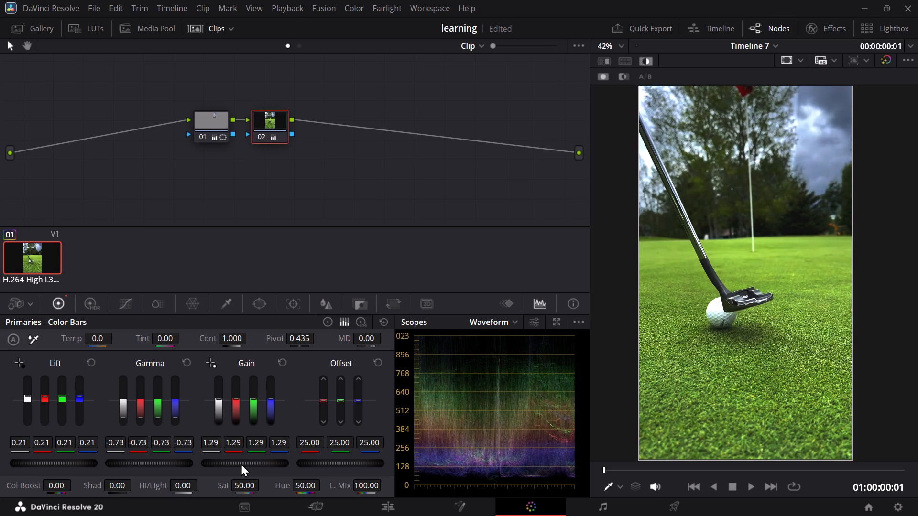
# Examine the golf clip in full-screen view, toggling the grade for a before/after comparison and playing the putt.
pyautogui.press('p')
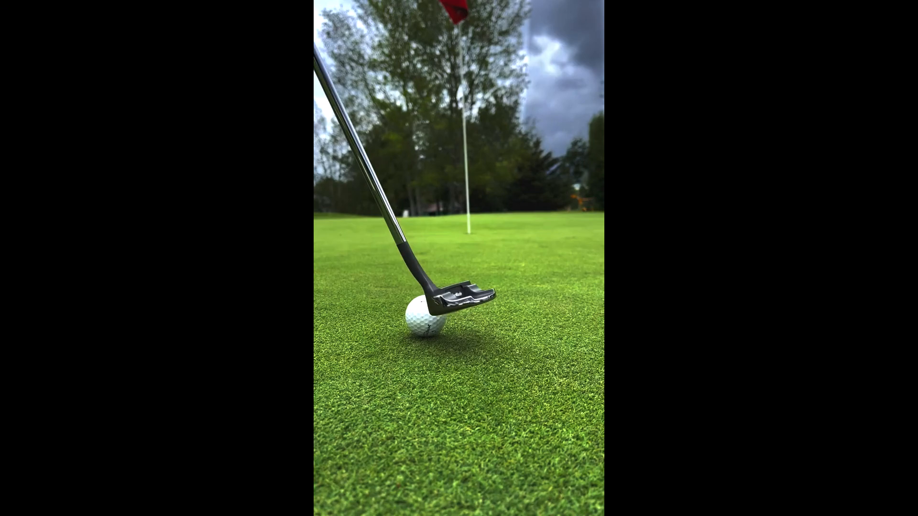
pyautogui.hotkey('ctrl', 'd')
pyautogui.hotkey('ctrl', 'd')
pyautogui.press('space')
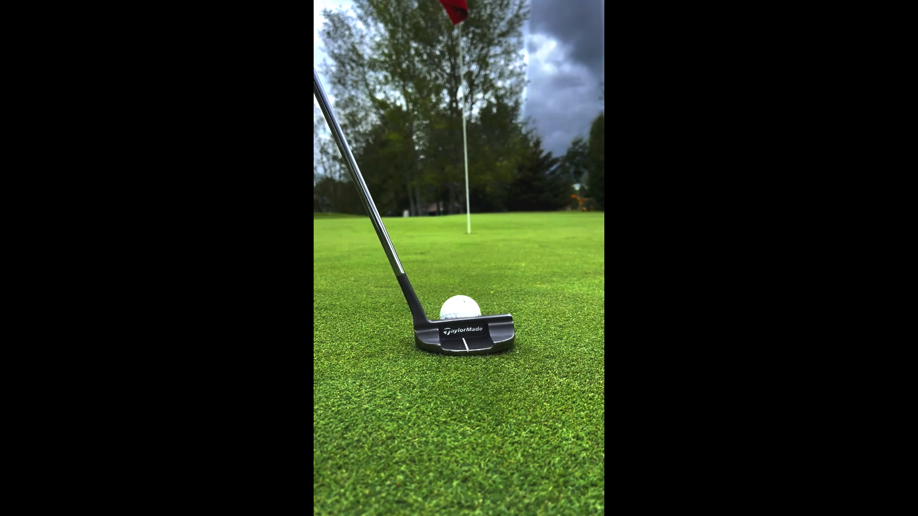
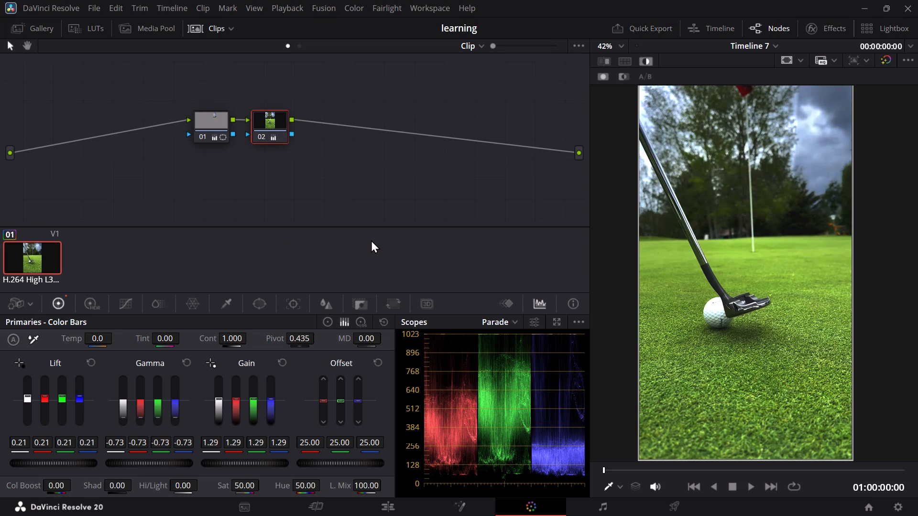
pyautogui.hotkey('alt', 'Tab')
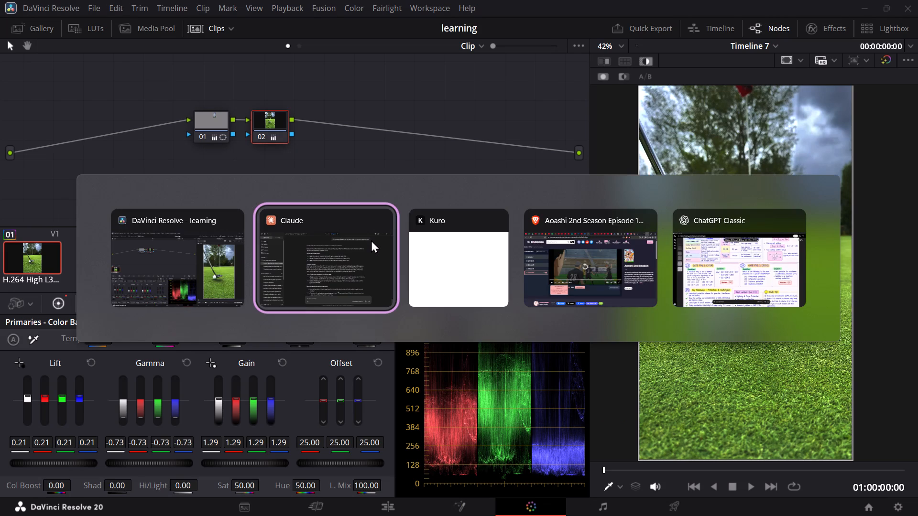
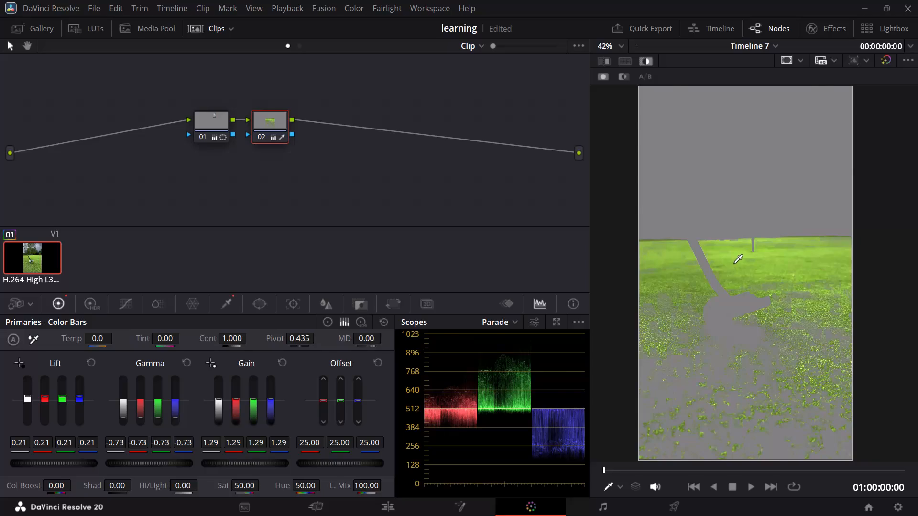
# Undo the qualifier color pick on the green grass in node 02.
pyautogui.hotkey('ctrl', 'z')
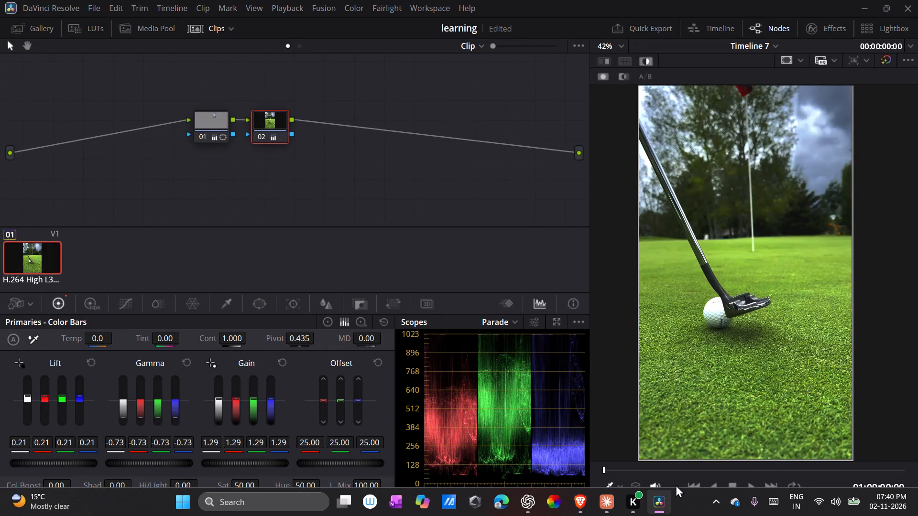